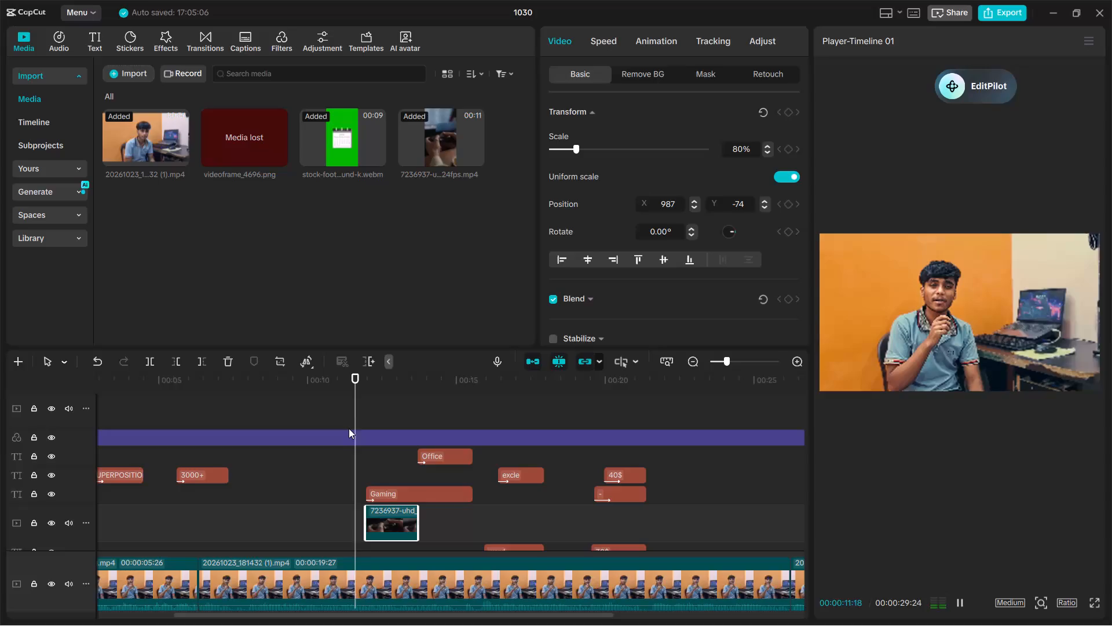
Play through the timeline section around the Gaming and Office text clips to review the overlays.
{"action": "key", "text": "space"}
{"action": "key", "text": "space"}
{"action": "key", "text": "space"}
{"action": "key", "text": "space"}
{"action": "key", "text": "space"}
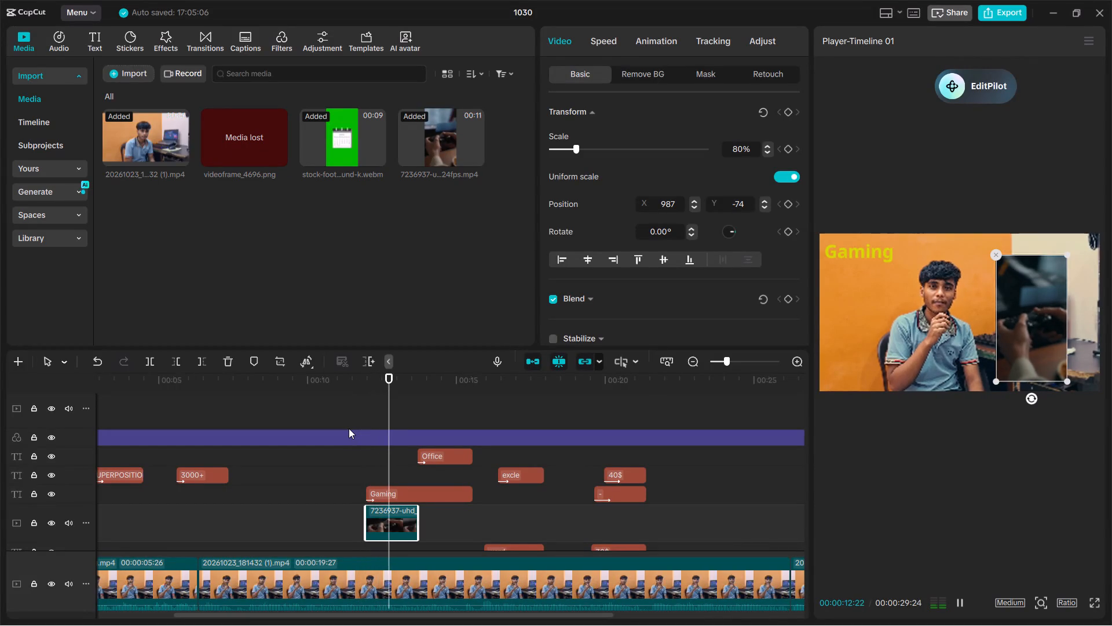
{"action": "key", "text": "space"}
{"action": "key", "text": "space"}
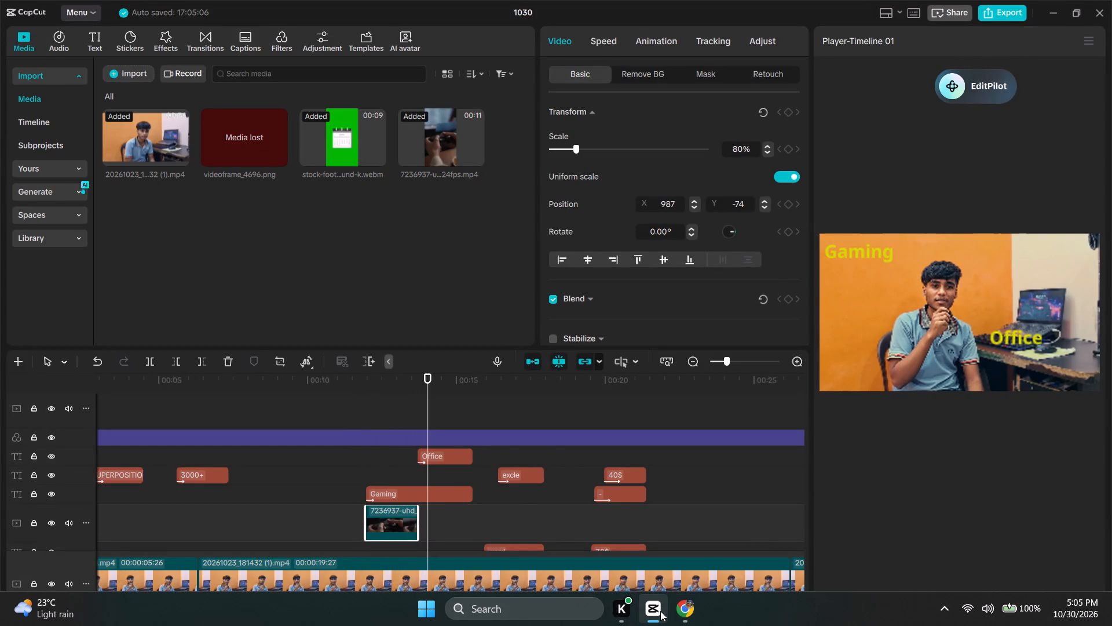
Switch to Chrome and look through the short-video results for vertical and horizontal office footage.
{"action": "left_click", "coordinate": [683, 621]}
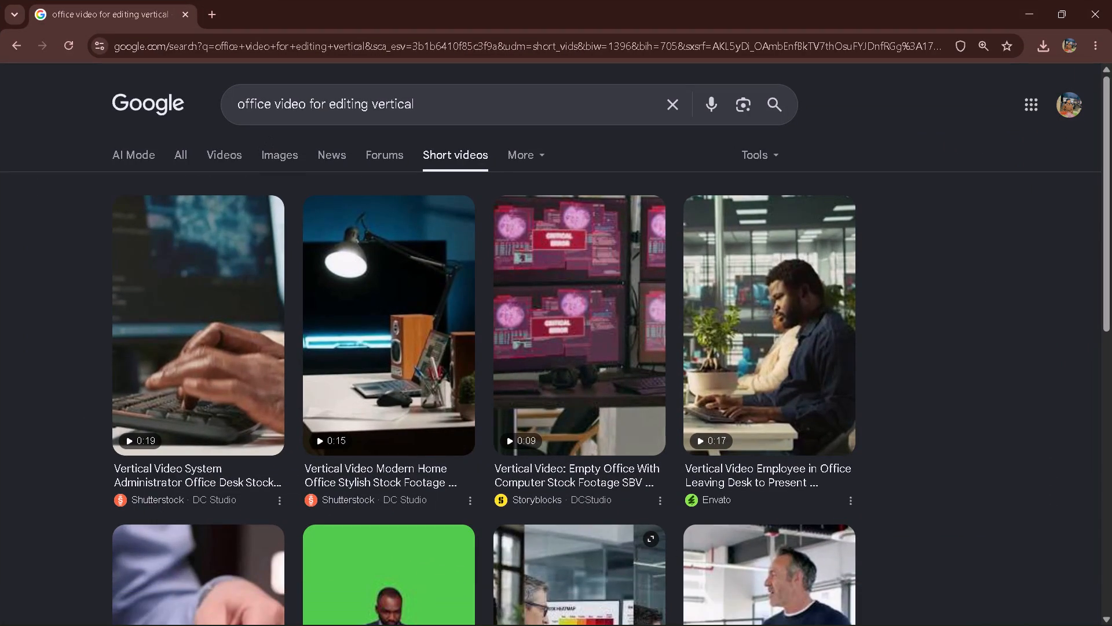
{"action": "left_click", "coordinate": [253, 342]}
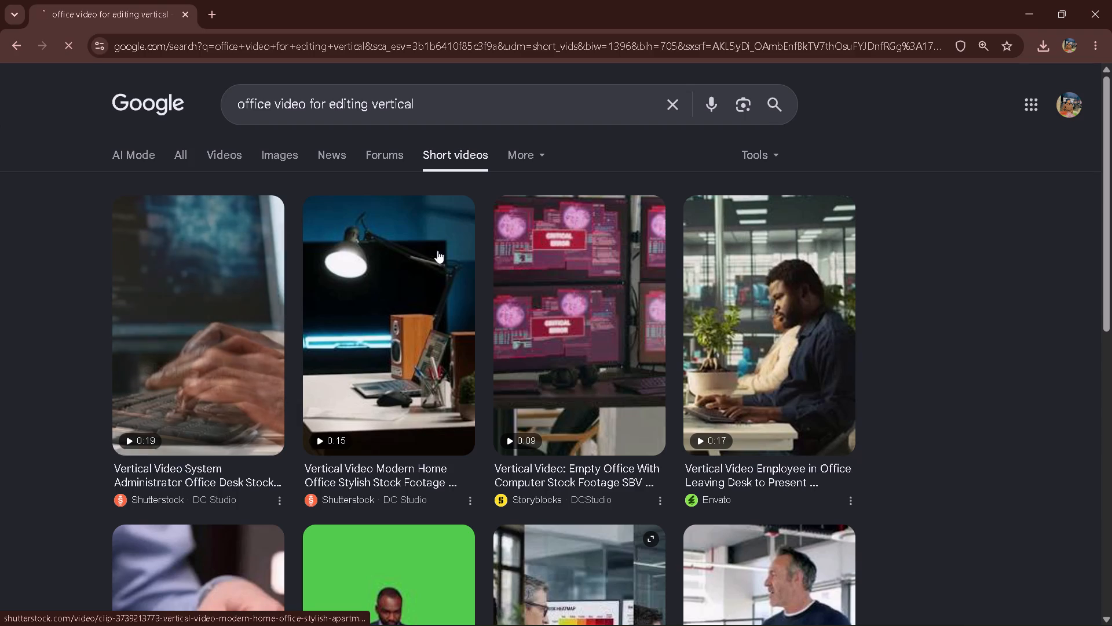
{"action": "left_click", "coordinate": [0, 50]}
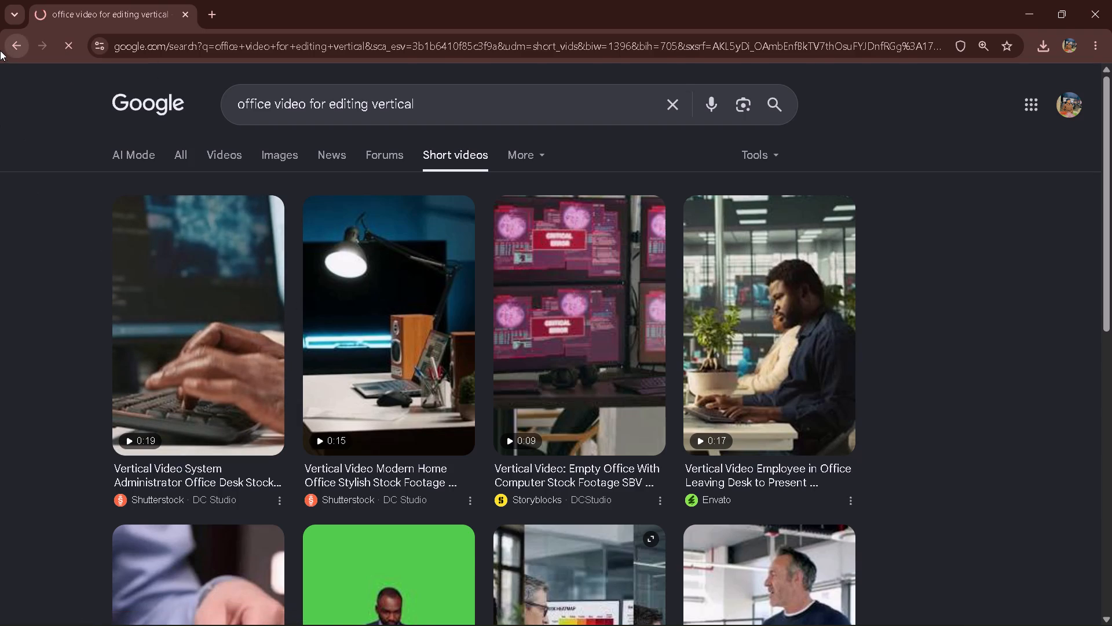
{"action": "left_click_drag", "start_coordinate": [1111, 248], "coordinate": [1111, 268]}
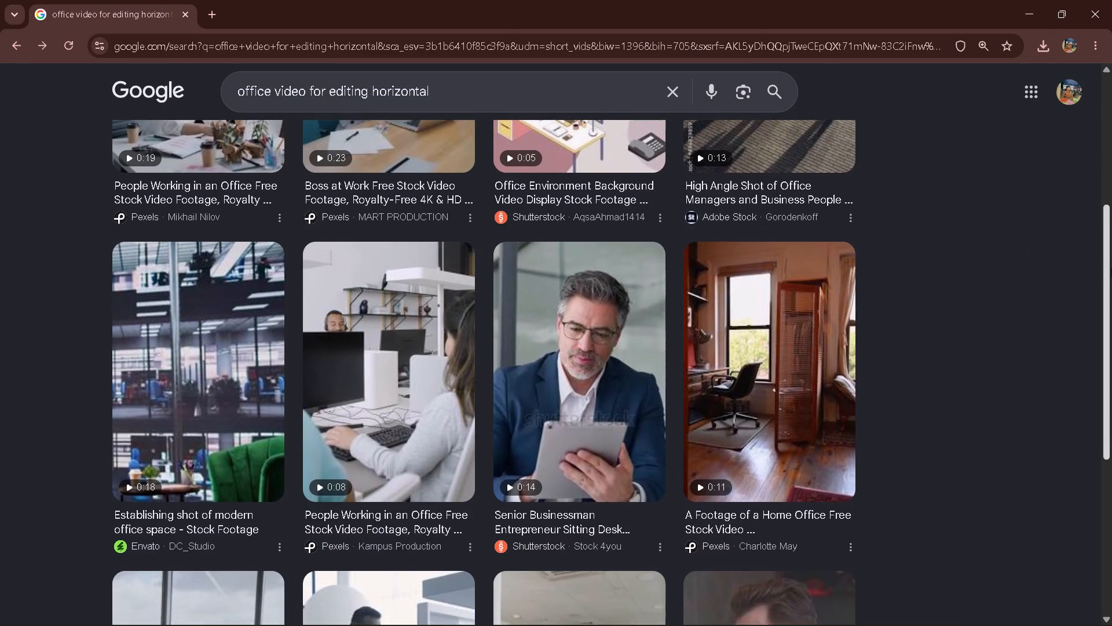
{"action": "left_click_drag", "start_coordinate": [1111, 268], "coordinate": [1111, 402]}
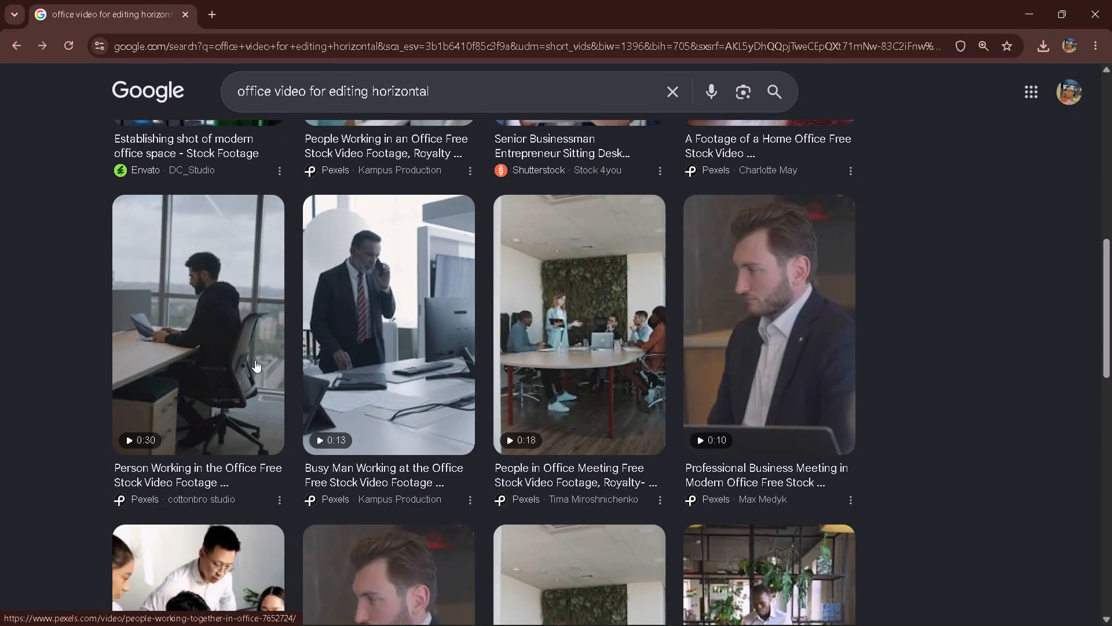
{"action": "left_click_drag", "start_coordinate": [1111, 307], "coordinate": [1111, 451]}
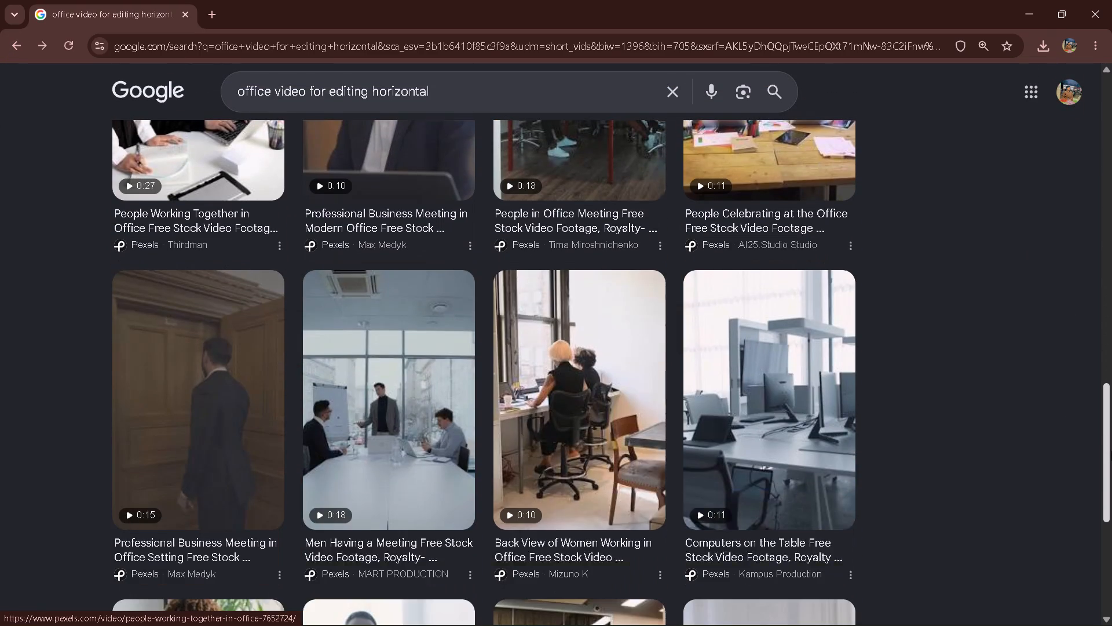
{"action": "left_click_drag", "start_coordinate": [1111, 451], "coordinate": [1111, 370]}
{"action": "left_click_drag", "start_coordinate": [1111, 370], "coordinate": [1104, 198]}
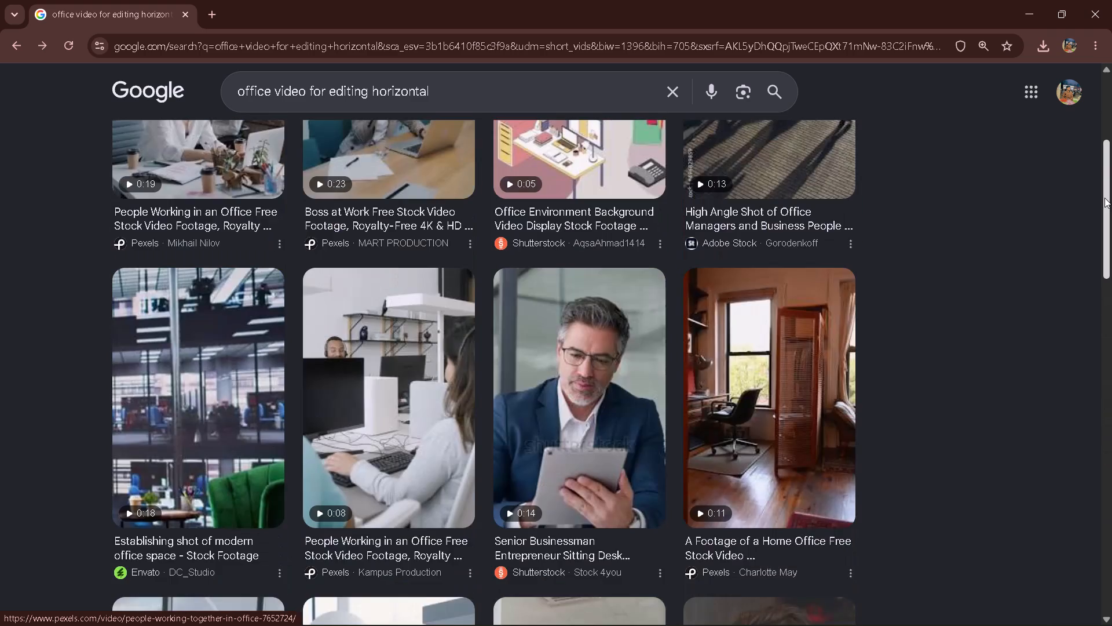
{"action": "left_click_drag", "start_coordinate": [1104, 198], "coordinate": [1110, 41]}
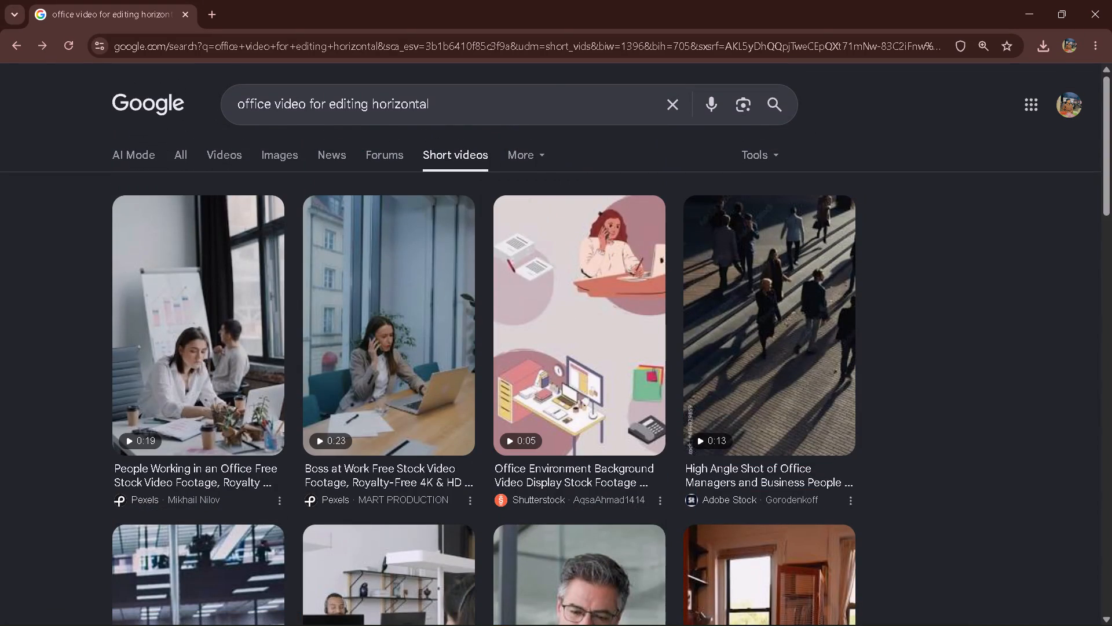
Change the short-video search to "typing video for editing horizontal".
{"action": "left_click", "coordinate": [271, 104]}
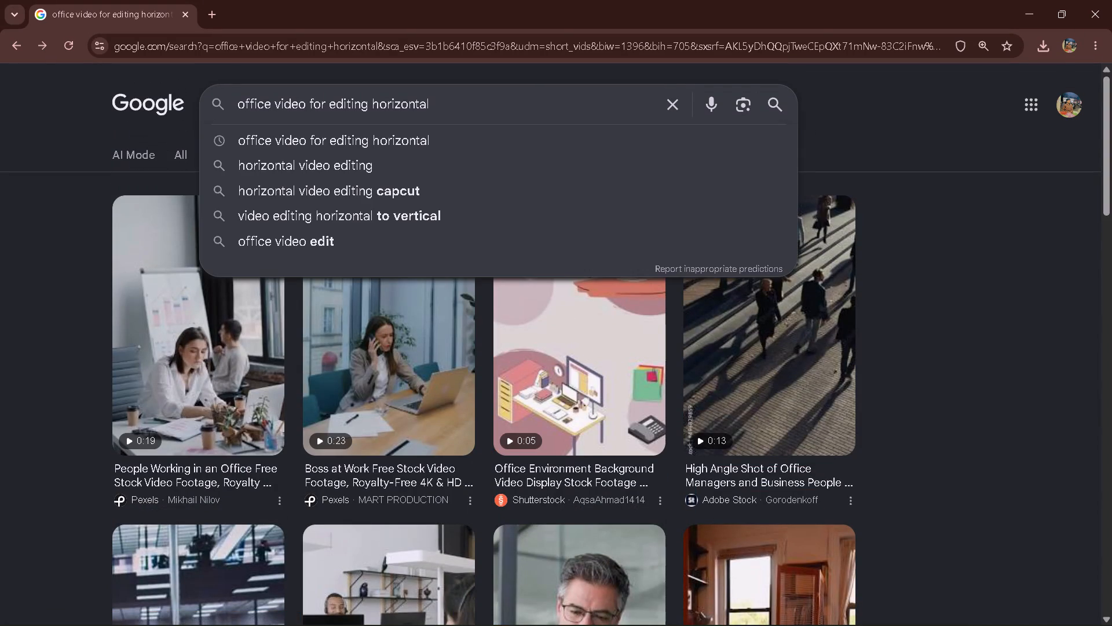
{"action": "key", "text": "BackSpace"}
{"action": "key", "text": "BackSpace"}
{"action": "key", "text": "BackSpace"}
{"action": "key", "text": "BackSpace"}
{"action": "key", "text": "BackSpace"}
{"action": "key", "text": "BackSpace"}
{"action": "key", "text": "BackSpace"}
{"action": "key", "text": "BackSpace"}
{"action": "key", "text": "BackSpace"}
{"action": "key", "text": "BackSpace"}
{"action": "key", "text": "BackSpace"}
{"action": "key", "text": "BackSpace"}
{"action": "key", "text": "BackSpace"}
{"action": "key", "text": "BackSpace"}
{"action": "key", "text": "BackSpace"}
{"action": "key", "text": "BackSpace"}
{"action": "key", "text": "BackSpace"}
{"action": "key", "text": "BackSpace"}
{"action": "key", "text": "BackSpace"}
{"action": "key", "text": "BackSpace"}
{"action": "type", "text": "typing"}
{"action": "key", "text": "Return"}
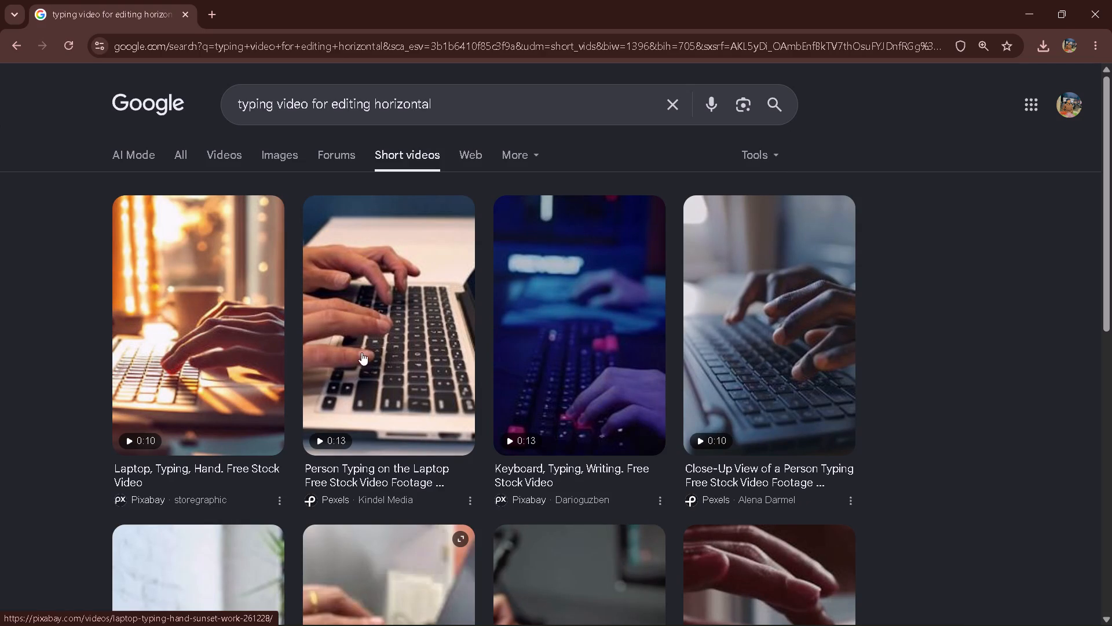
Open the Pexels close-up video of a person typing on a laptop and download it.
{"action": "left_click", "coordinate": [772, 309]}
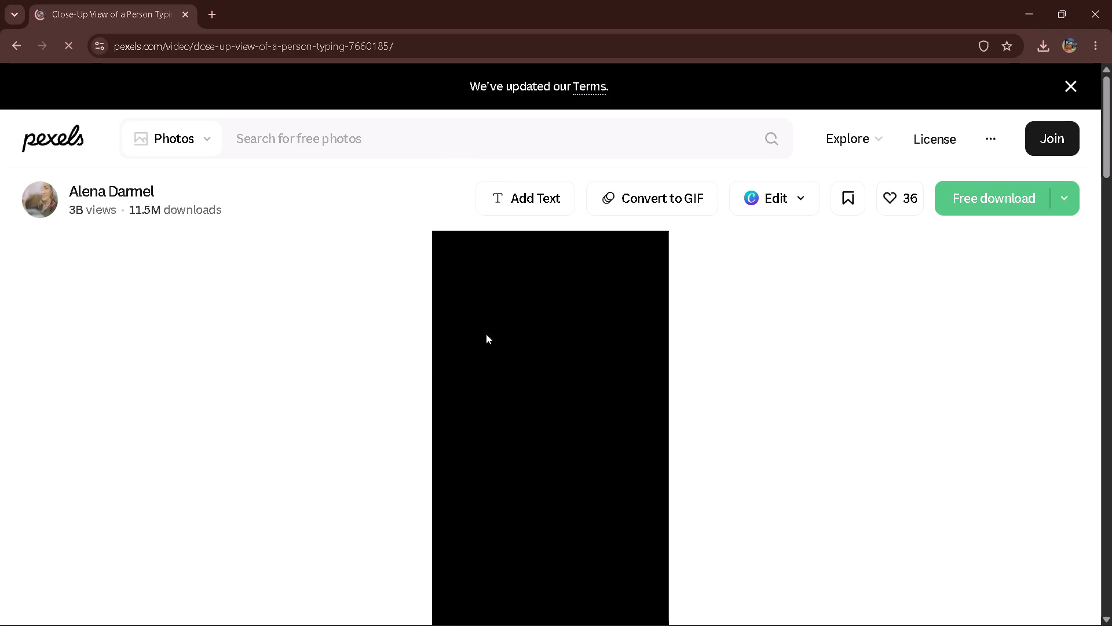
{"action": "right_click", "coordinate": [549, 334]}
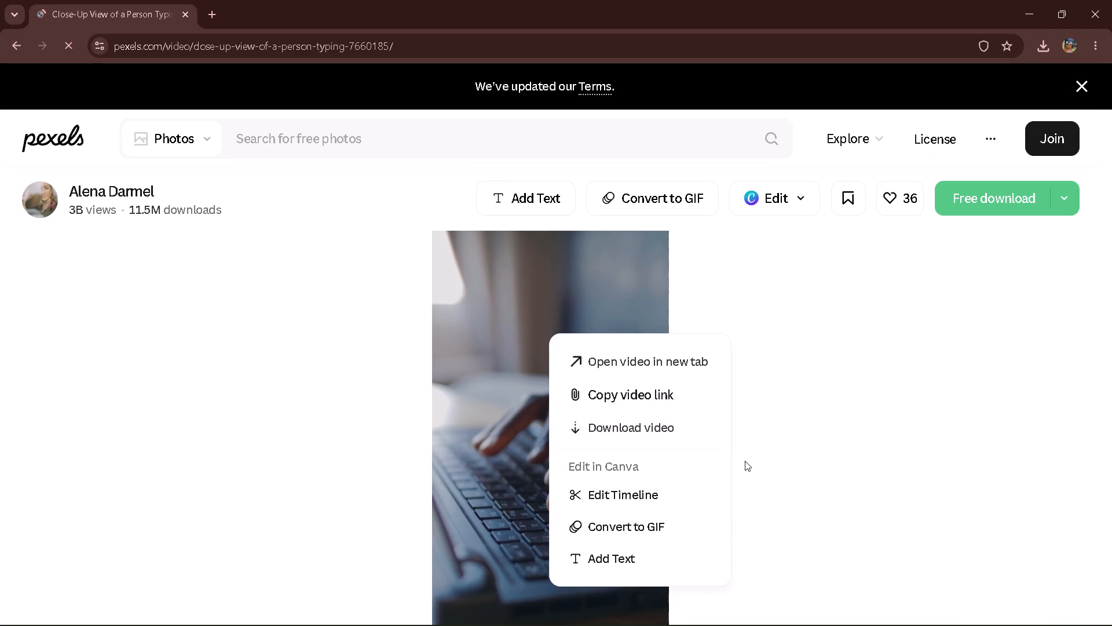
{"action": "left_click", "coordinate": [663, 436]}
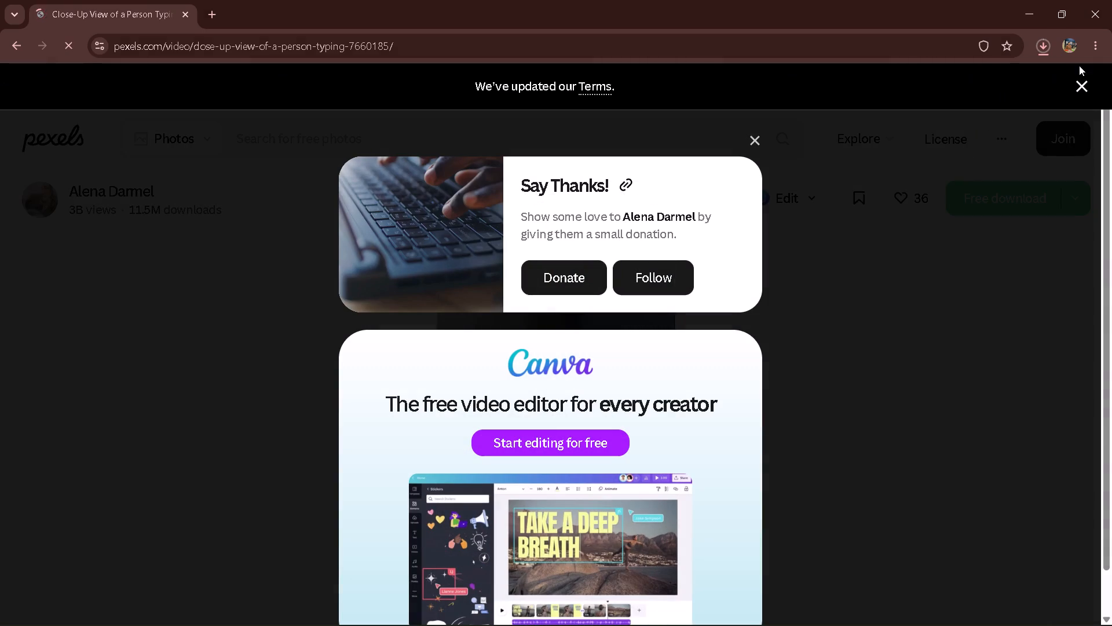
{"action": "left_click", "coordinate": [1079, 90]}
Search for "background remove" in a new browser tab, open remove.bg, and check the video download's progress.
{"action": "left_click", "coordinate": [208, 17]}
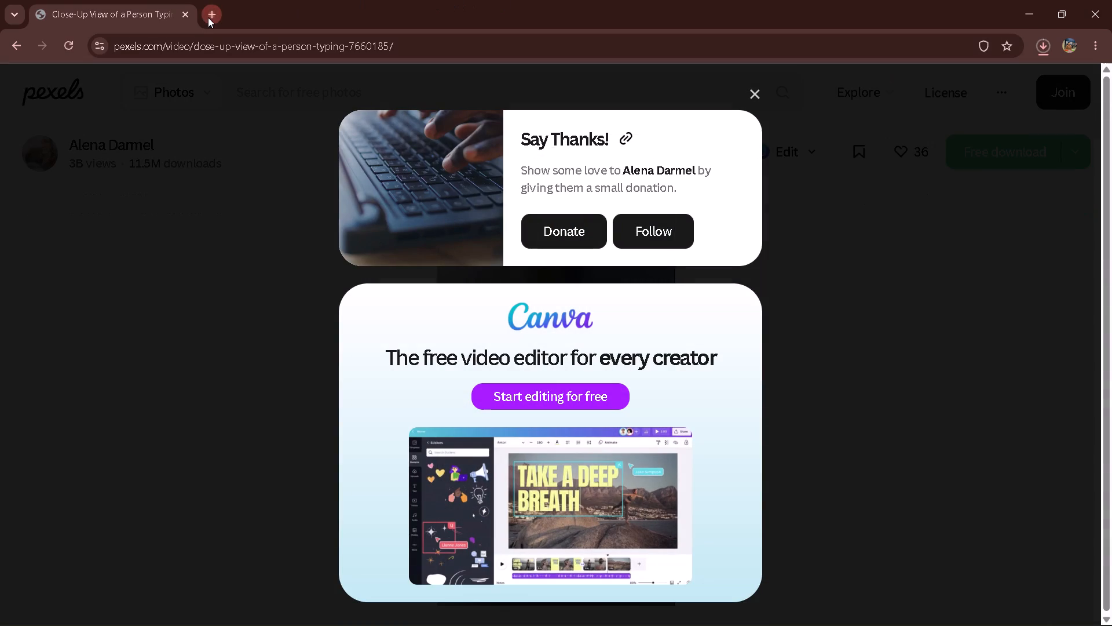
{"action": "type", "text": "back"}
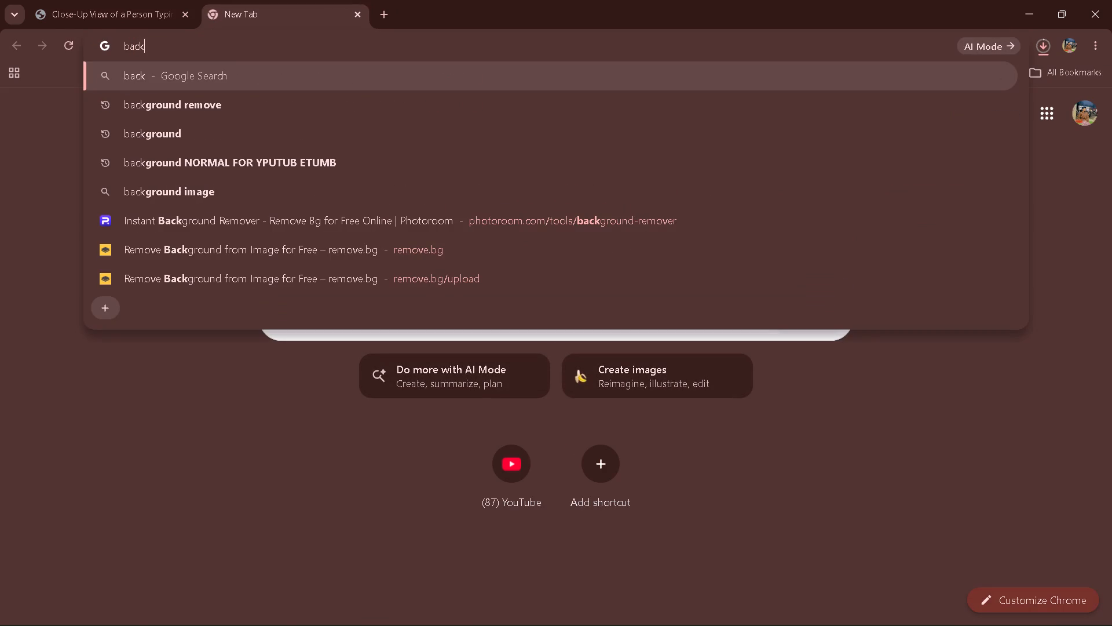
{"action": "key", "text": "Down"}
{"action": "key", "text": "Return"}
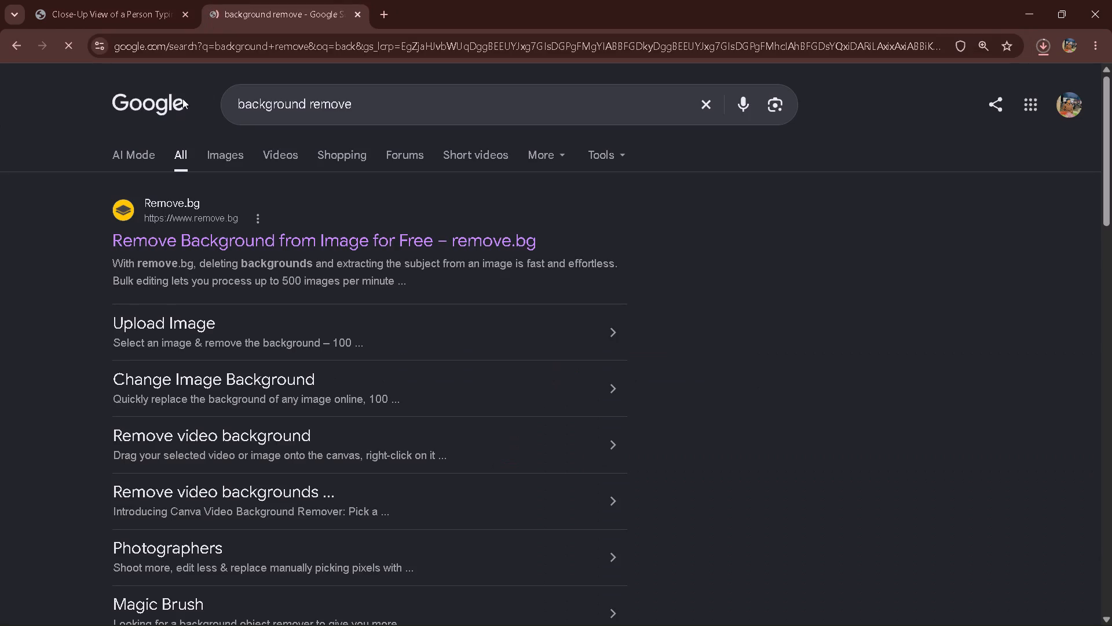
{"action": "left_click", "coordinate": [162, 228]}
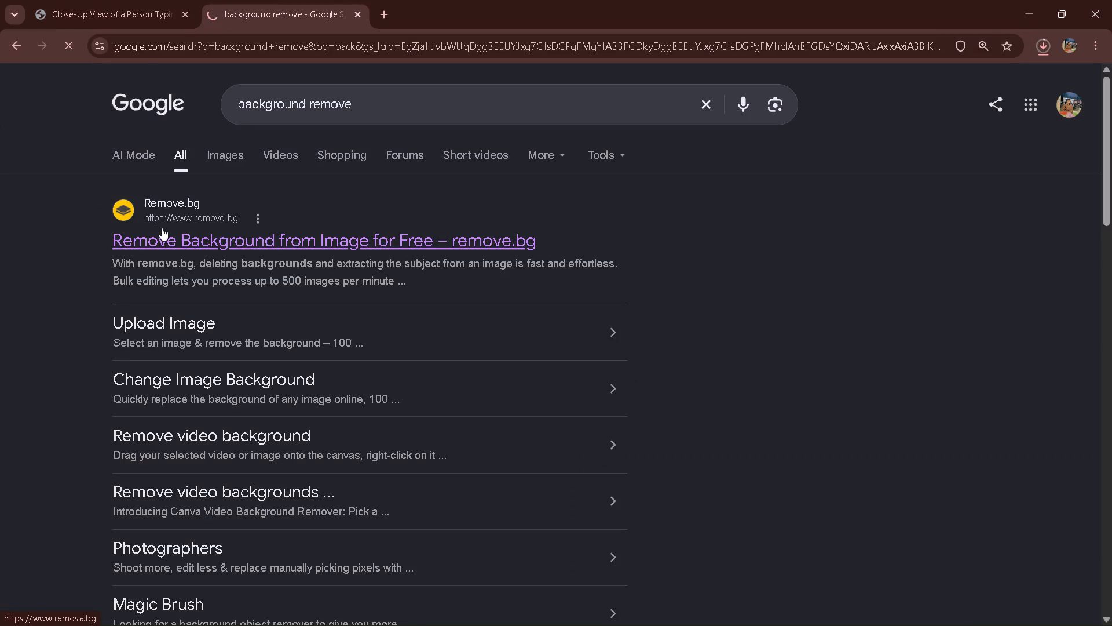
{"action": "left_click", "coordinate": [1052, 49]}
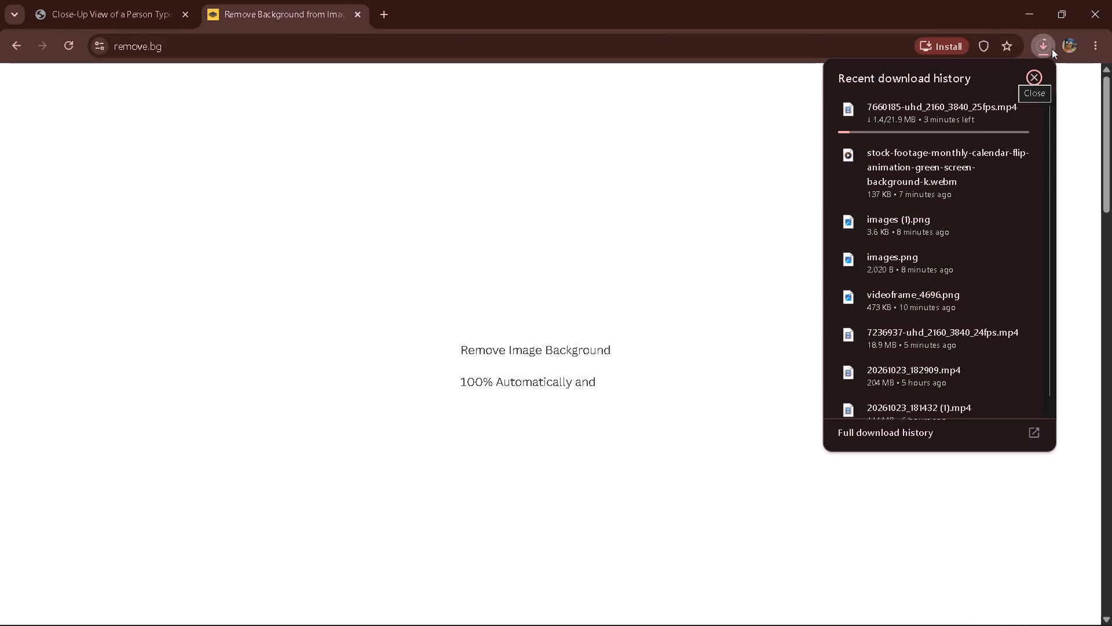
{"action": "left_click", "coordinate": [1052, 49]}
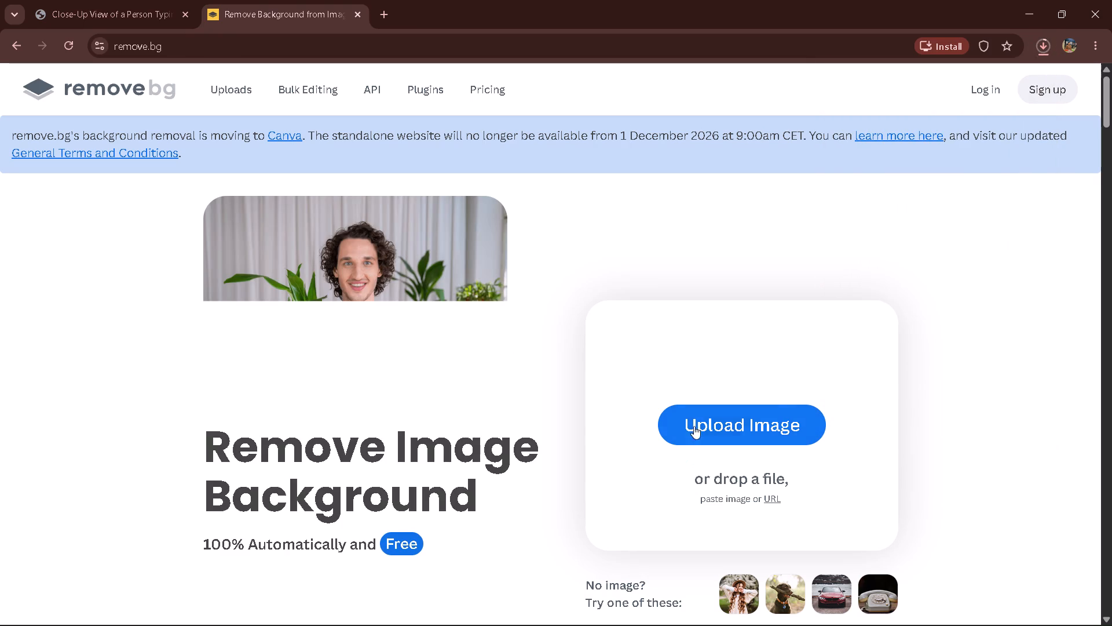
Upload the files "images" and "images (1)" from Downloads to remove.bg.
{"action": "left_click", "coordinate": [704, 418]}
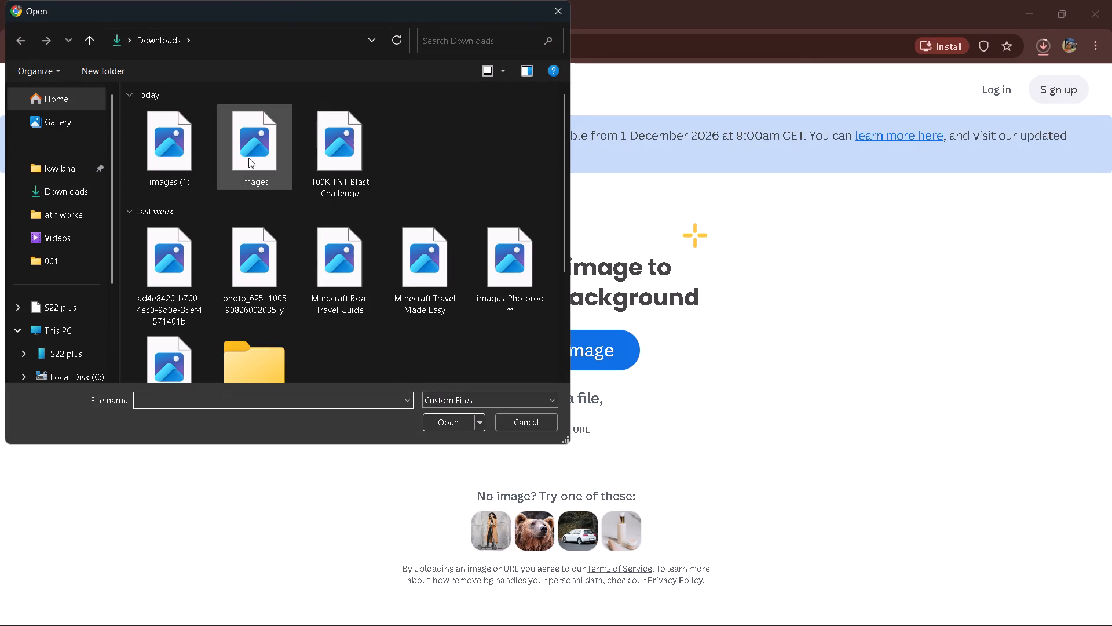
{"action": "left_click", "coordinate": [243, 155]}
{"action": "key", "text": "Return"}
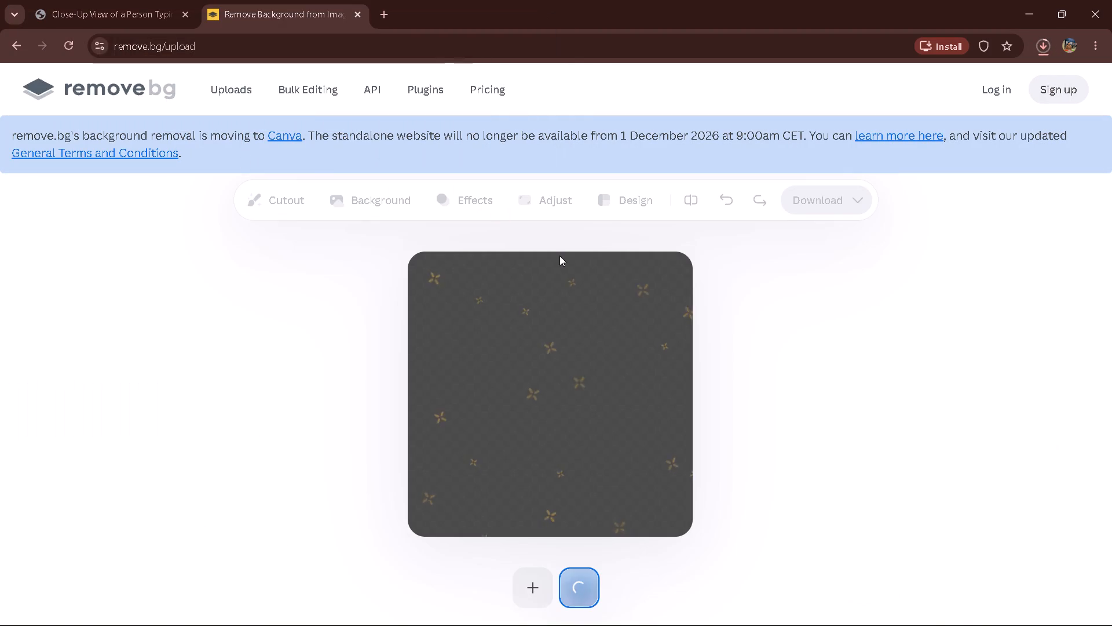
{"action": "left_click", "coordinate": [545, 581]}
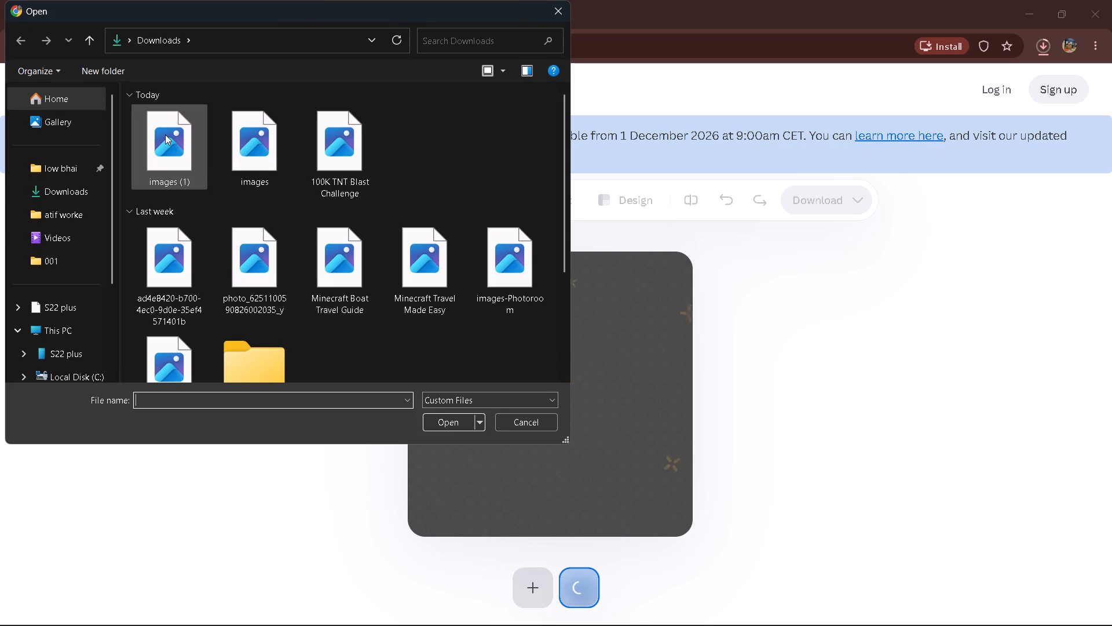
{"action": "left_click", "coordinate": [165, 134]}
{"action": "key", "text": "Return"}
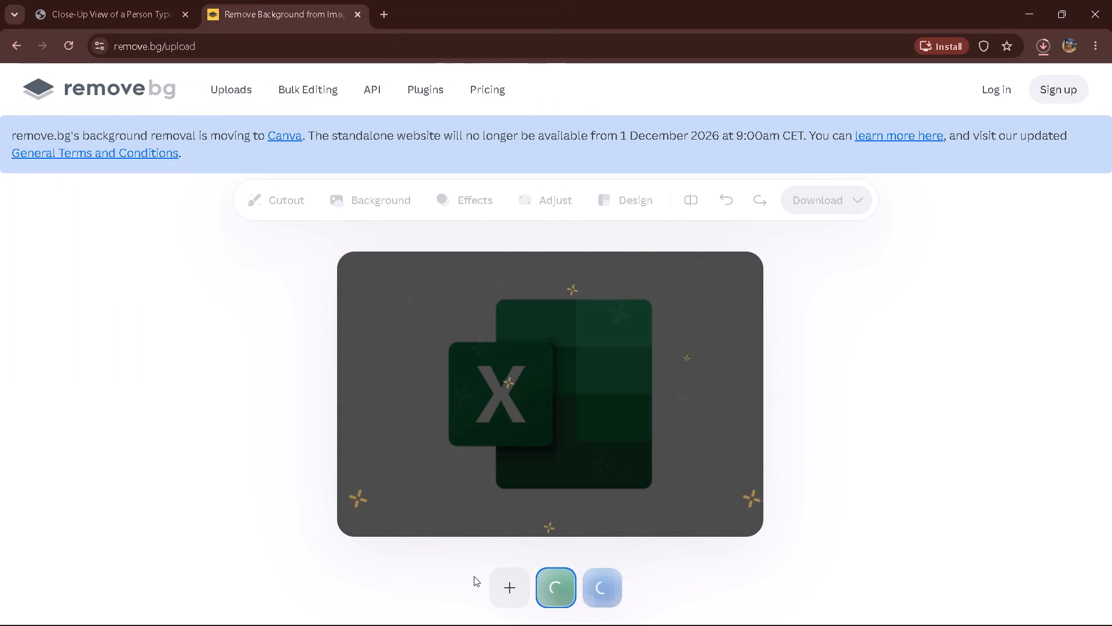
Download the Word logo cutout as the free 350 x 350 preview.
{"action": "left_click", "coordinate": [600, 571]}
{"action": "left_click", "coordinate": [818, 201]}
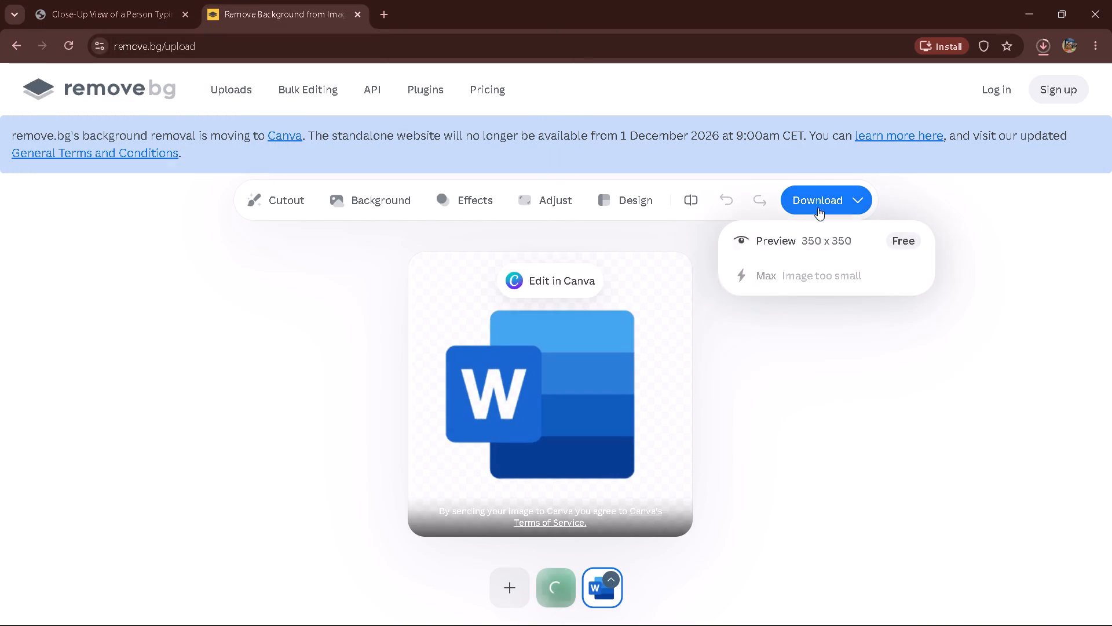
{"action": "left_click", "coordinate": [788, 233]}
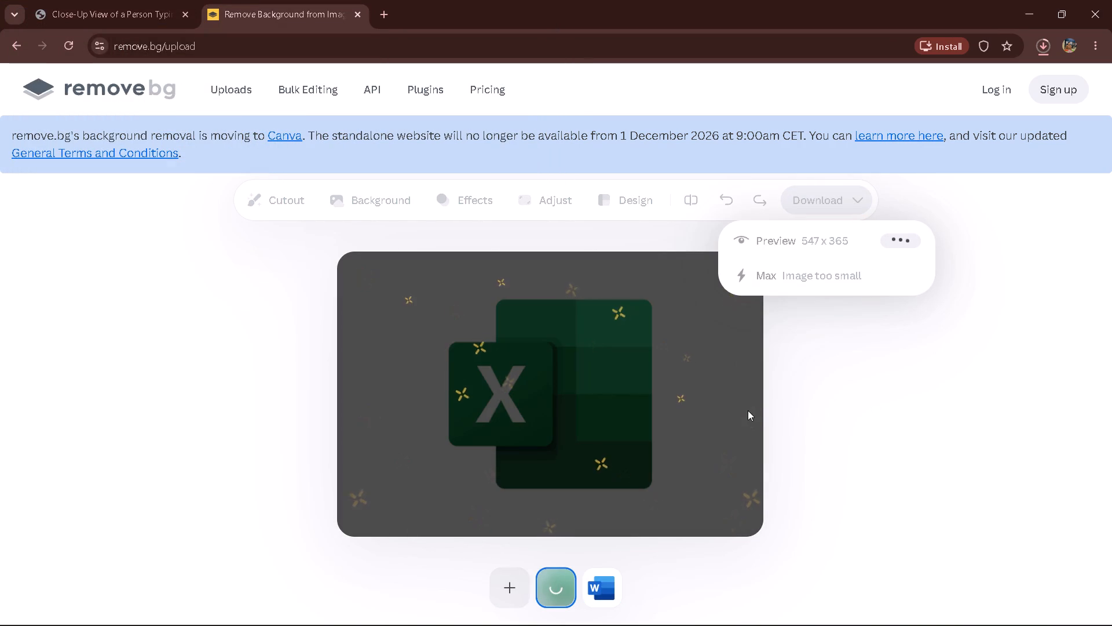
{"action": "left_click", "coordinate": [603, 576]}
{"action": "left_click", "coordinate": [831, 195]}
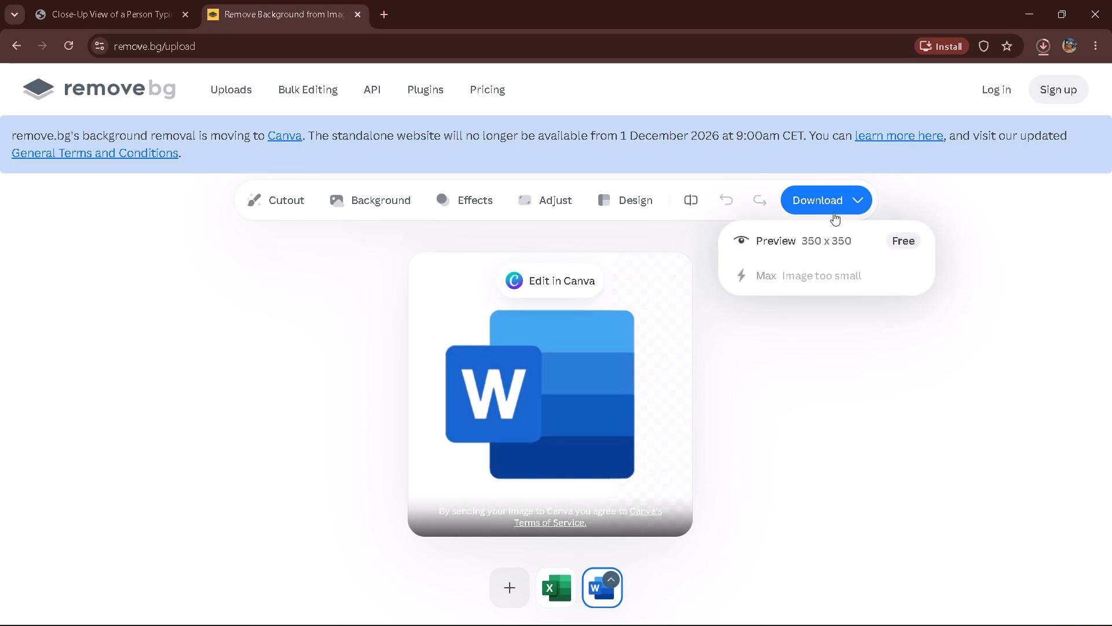
{"action": "left_click", "coordinate": [821, 246]}
Download the Excel logo cutout as the free 547 x 365 preview.
{"action": "left_click", "coordinate": [558, 583]}
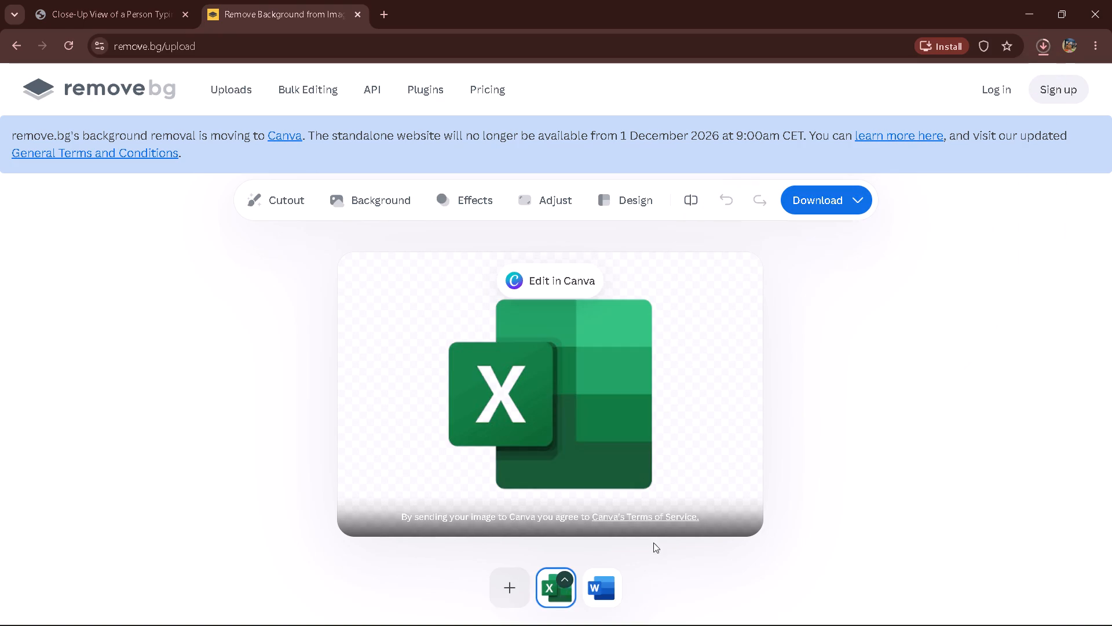
{"action": "left_click", "coordinate": [813, 195]}
{"action": "left_click", "coordinate": [767, 246]}
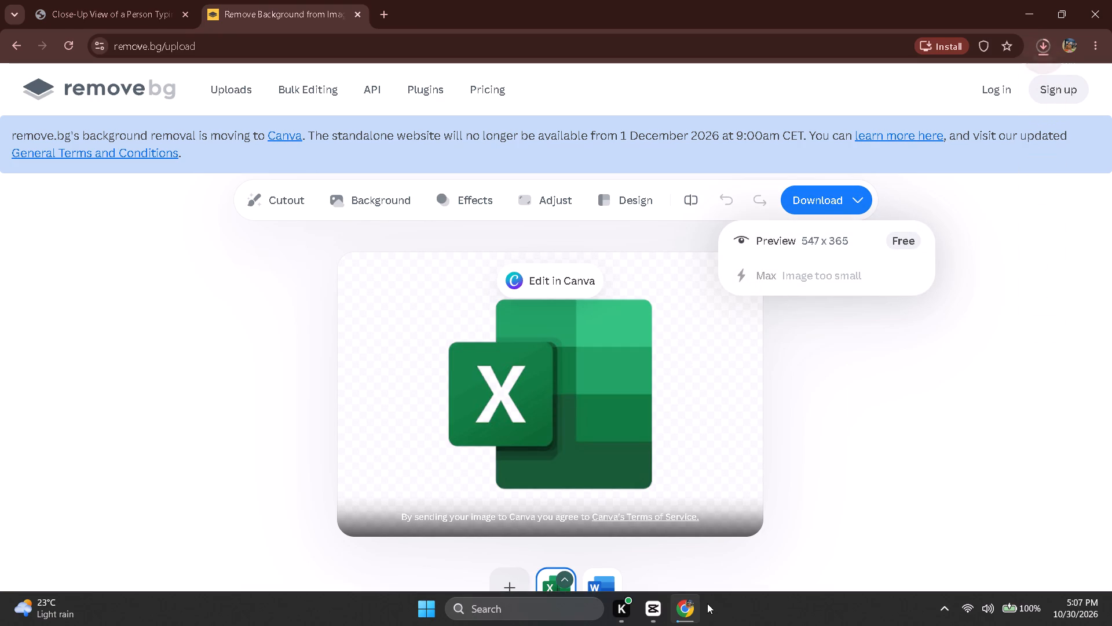
Switch to CapCut, return the playhead to the timeline start, and import images-removebg-preview from Downloads into the project media.
{"action": "left_click", "coordinate": [661, 607]}
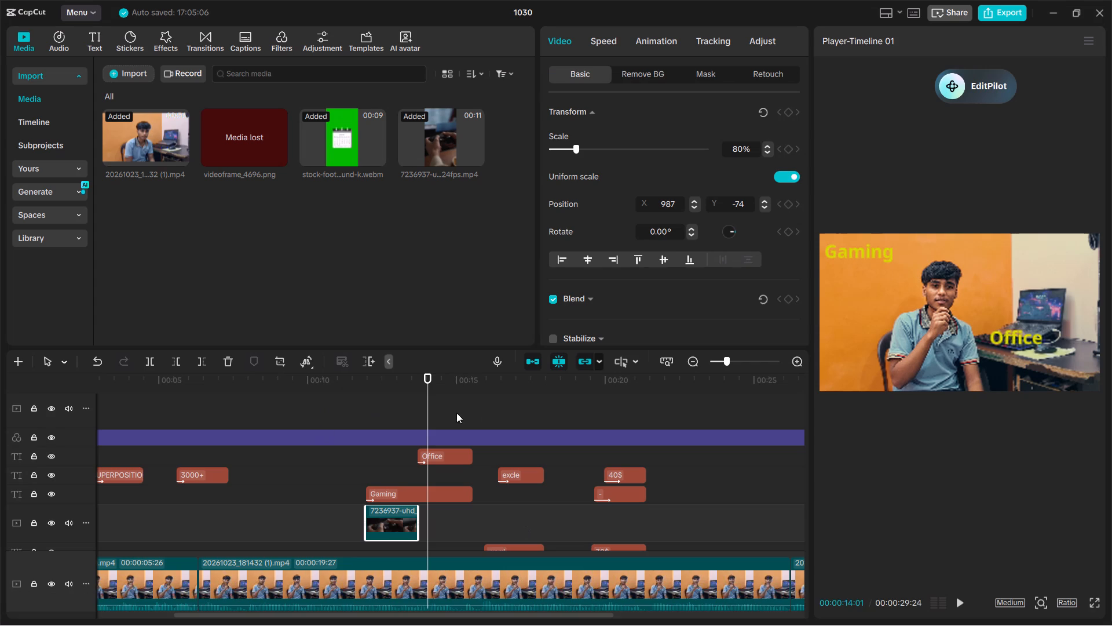
{"action": "left_click_drag", "start_coordinate": [425, 401], "coordinate": [0, 395]}
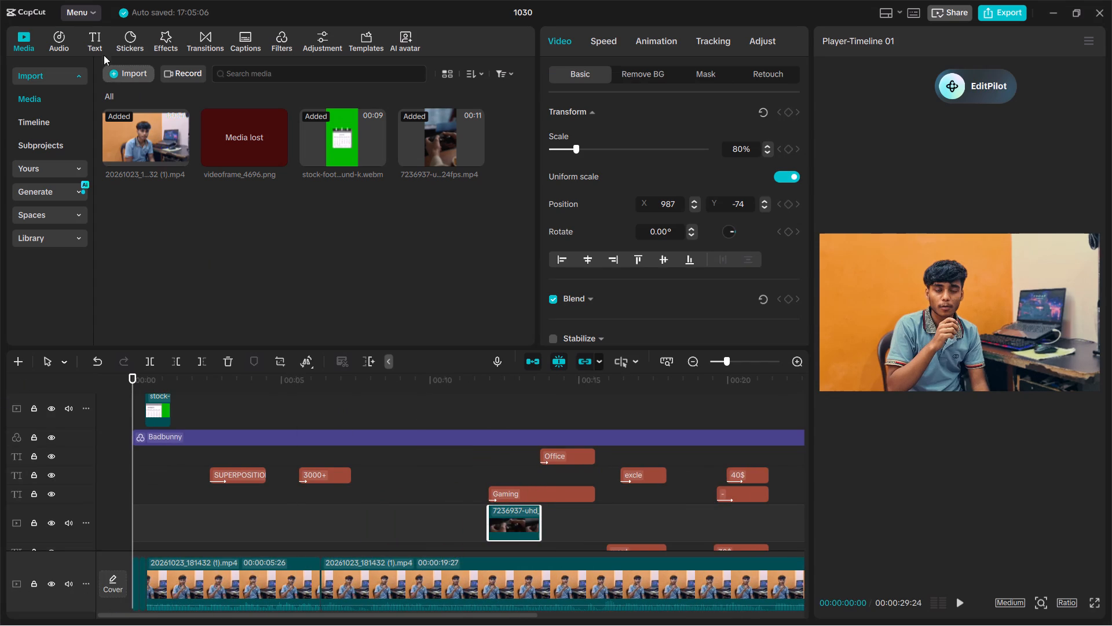
{"action": "left_click", "coordinate": [131, 78]}
{"action": "left_click", "coordinate": [169, 101]}
{"action": "left_click", "coordinate": [227, 134]}
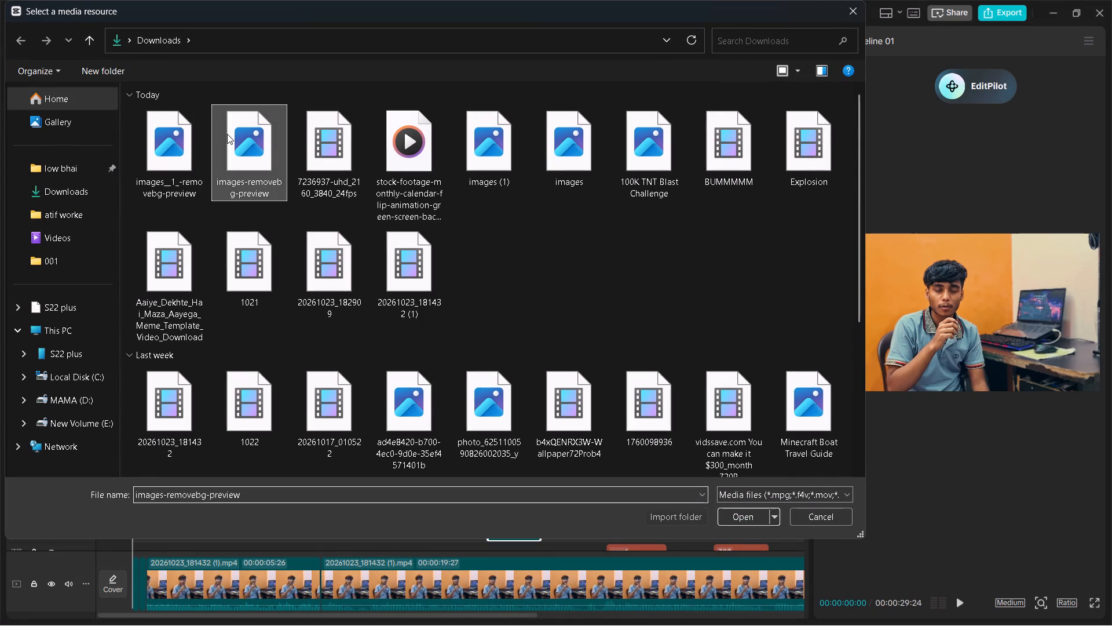
{"action": "key", "text": "Return"}
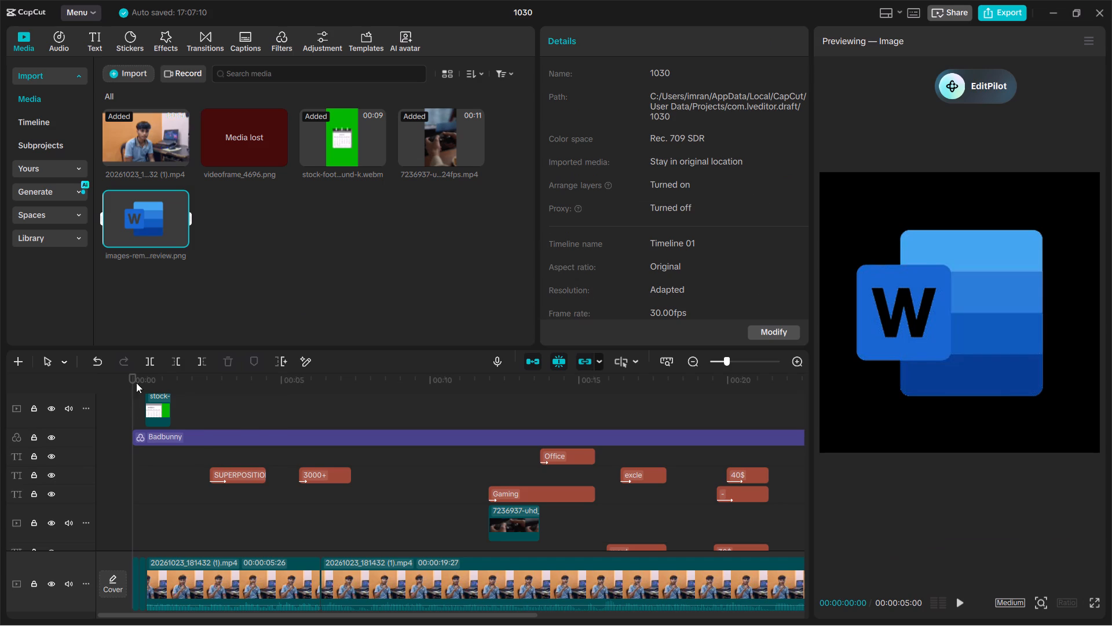
Place the Word logo image on the same overlay track as the 7236937-uhd clip, starting at about 16 seconds.
{"action": "left_click_drag", "start_coordinate": [142, 208], "coordinate": [653, 433]}
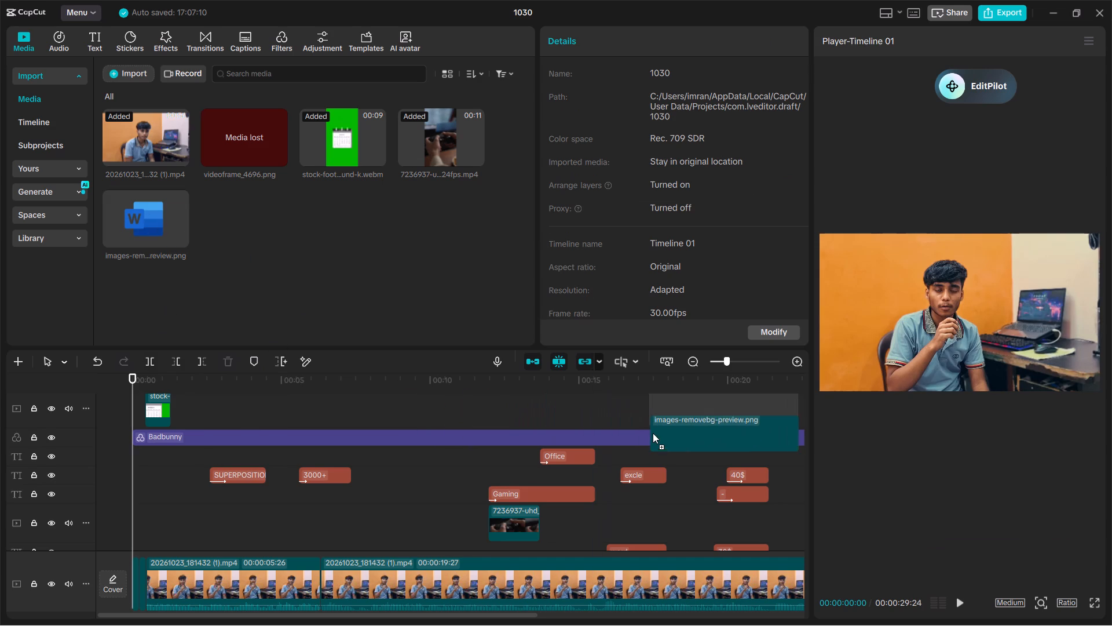
{"action": "left_click_drag", "start_coordinate": [653, 433], "coordinate": [600, 509]}
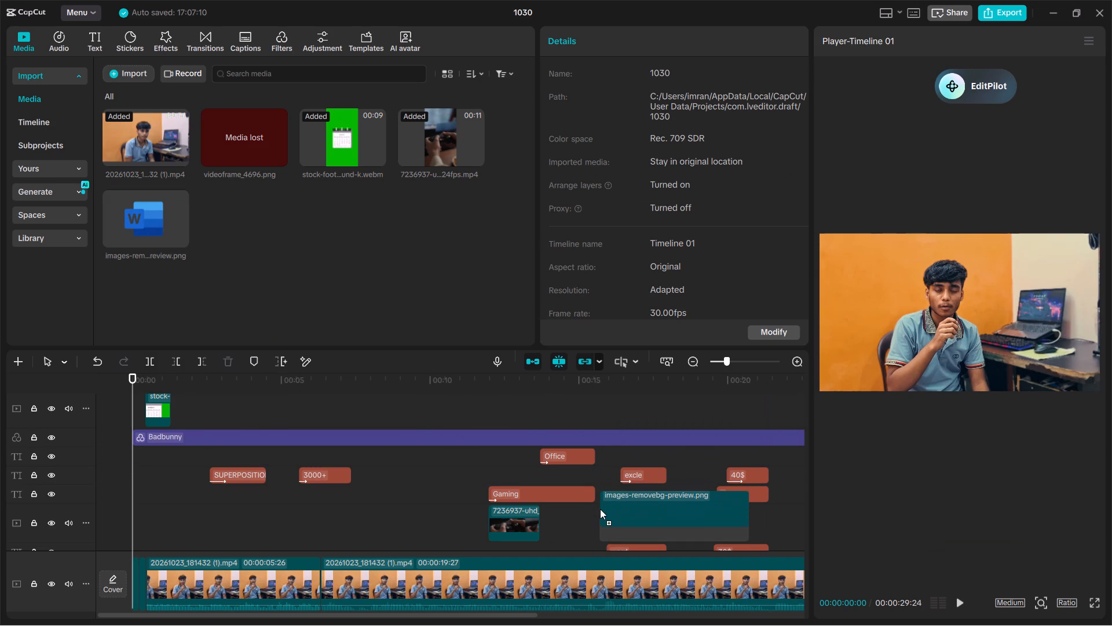
{"action": "left_click_drag", "start_coordinate": [600, 509], "coordinate": [602, 511]}
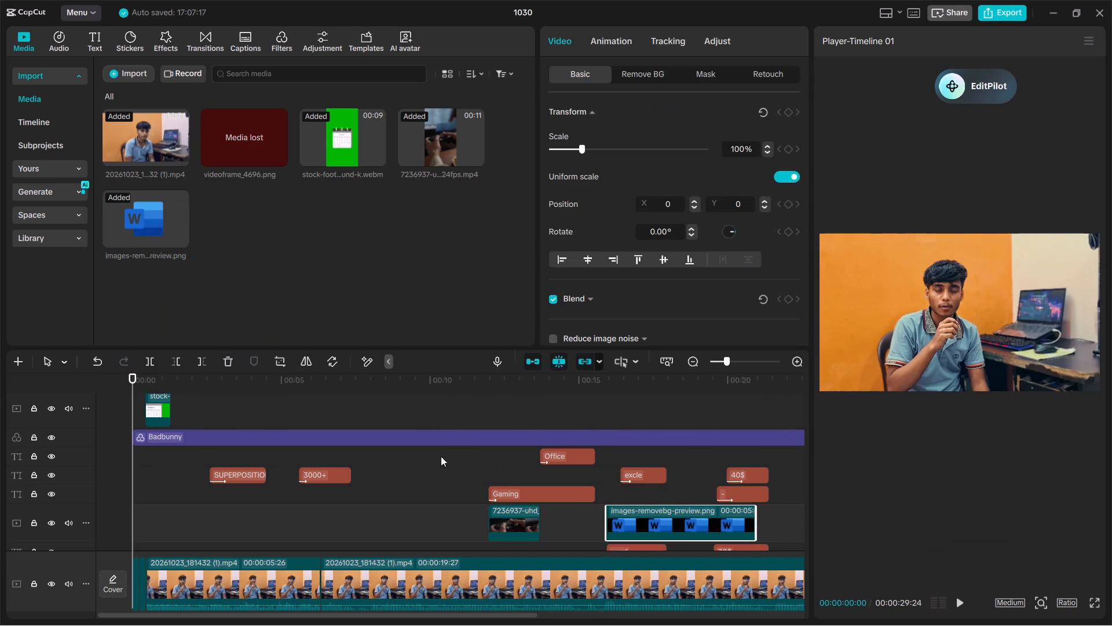
Play the timeline from the start to 00:00:16:00, checking the overlays up to the Word logo.
{"action": "key", "text": "space"}
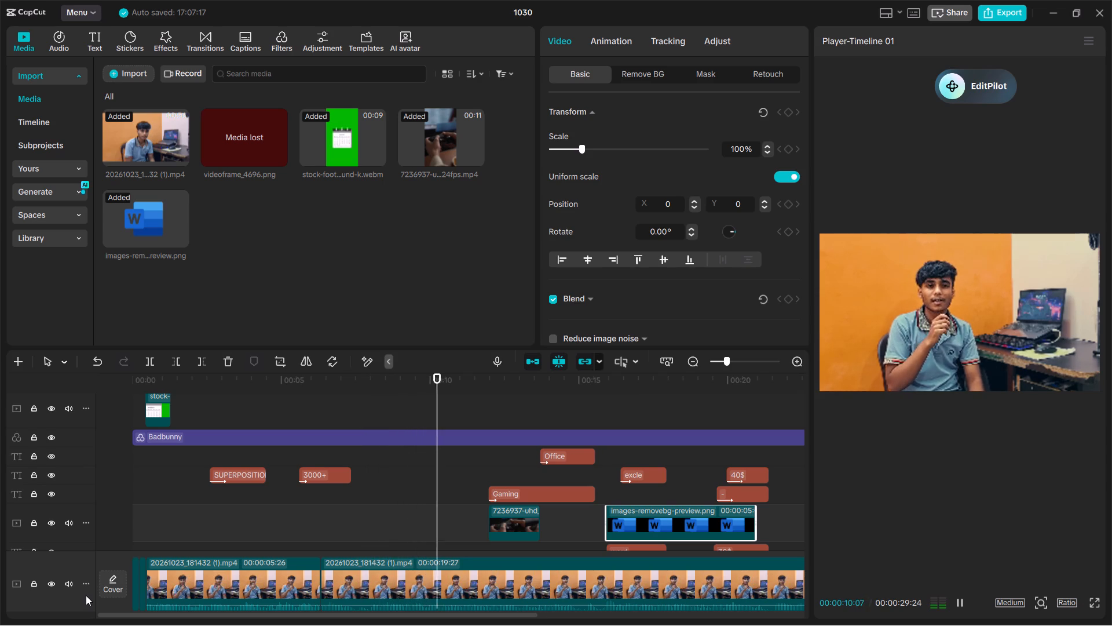
{"action": "key", "text": "space"}
{"action": "key", "text": "space"}
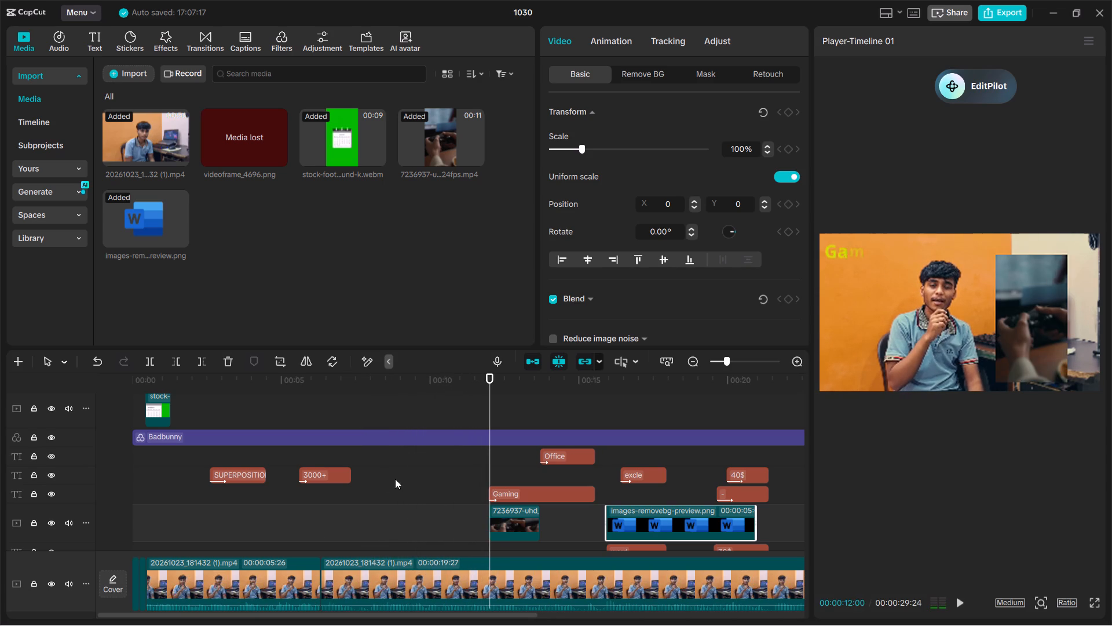
{"action": "key", "text": "space"}
{"action": "key", "text": "space"}
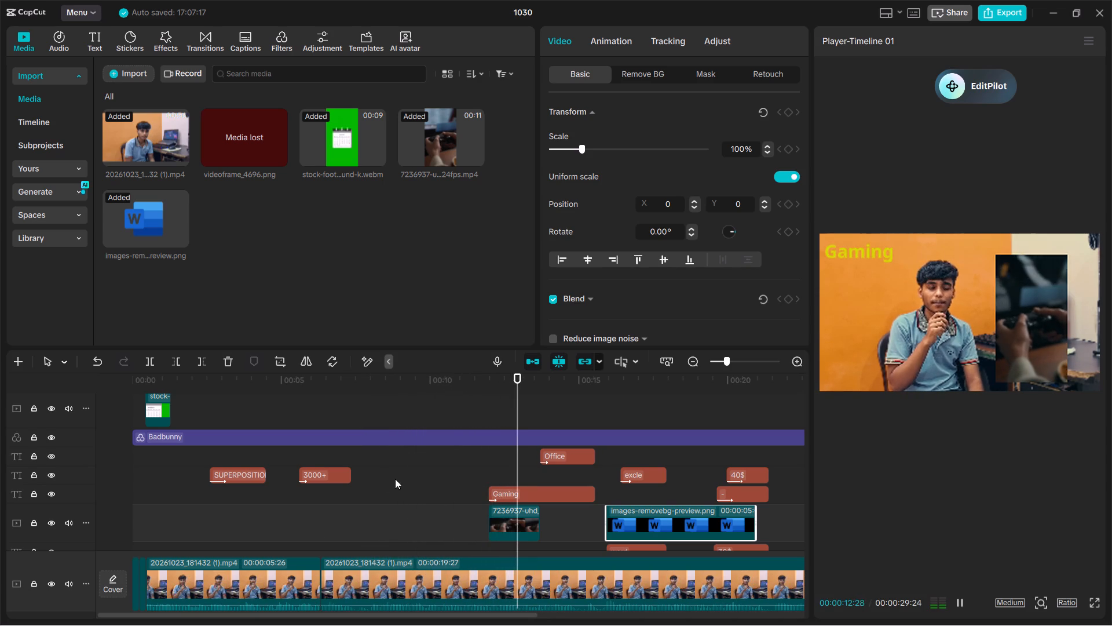
{"action": "key", "text": "space"}
{"action": "key", "text": "space"}
{"action": "key", "text": "space"}
{"action": "key", "text": "space"}
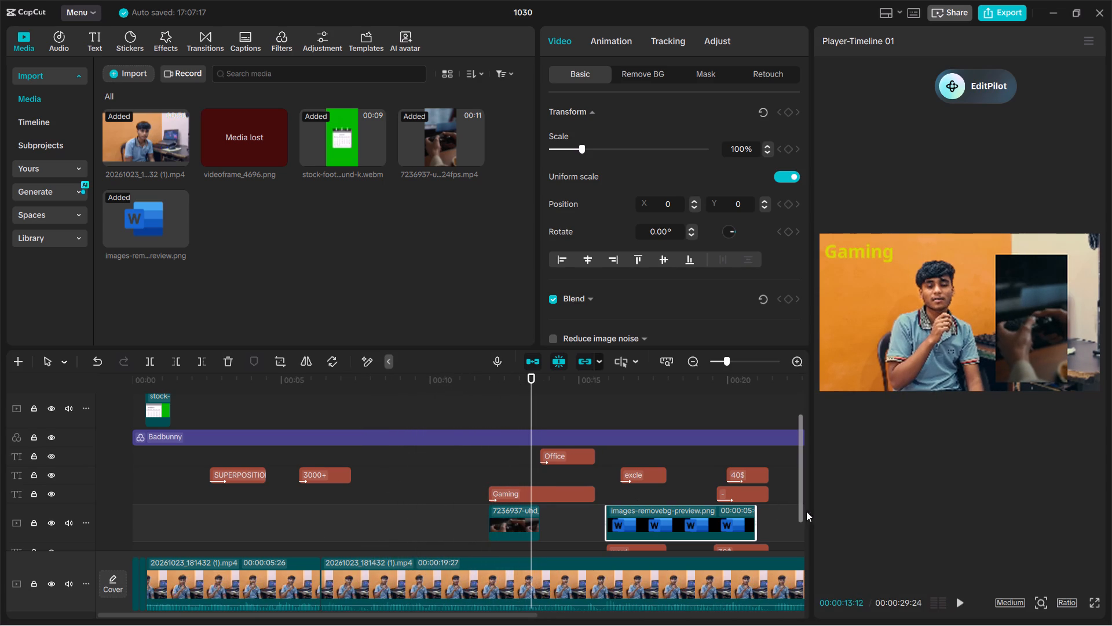
{"action": "key", "text": "space"}
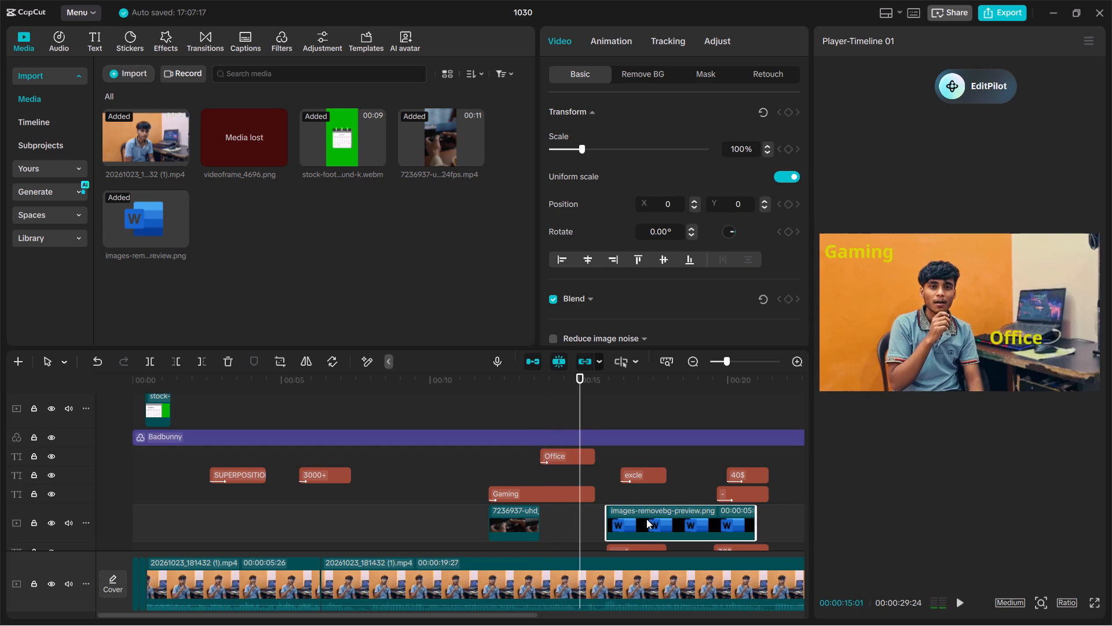
{"action": "key", "text": "space"}
{"action": "key", "text": "space"}
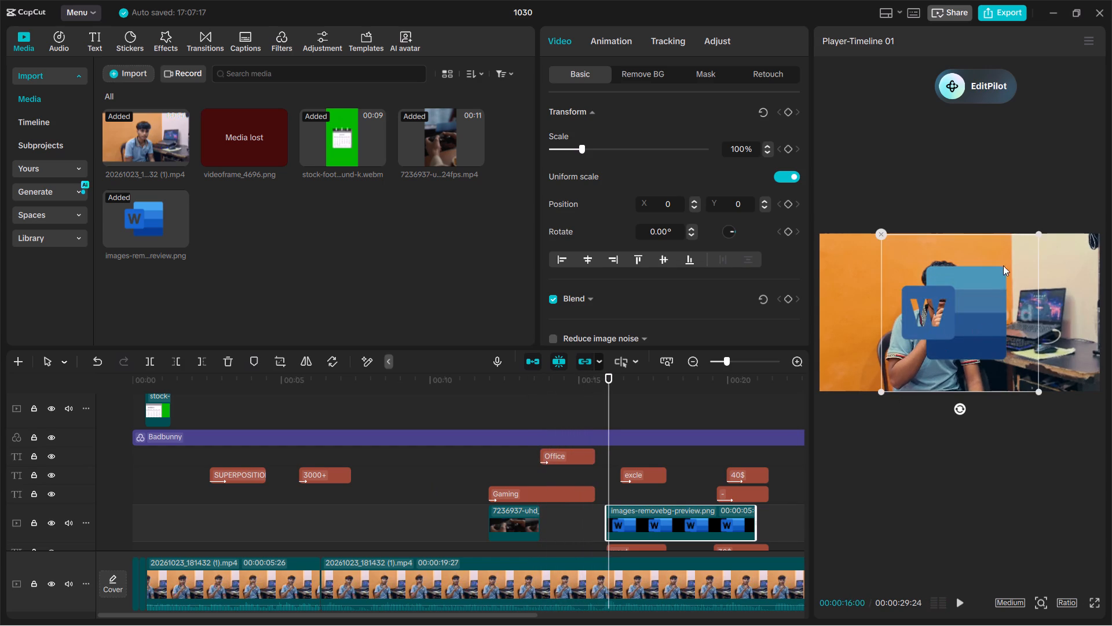
Shrink the Word logo to 35% and position it at X 729, Y 164 beside the speaker, moving the "word" text below it.
{"action": "left_click_drag", "start_coordinate": [1038, 232], "coordinate": [965, 281]}
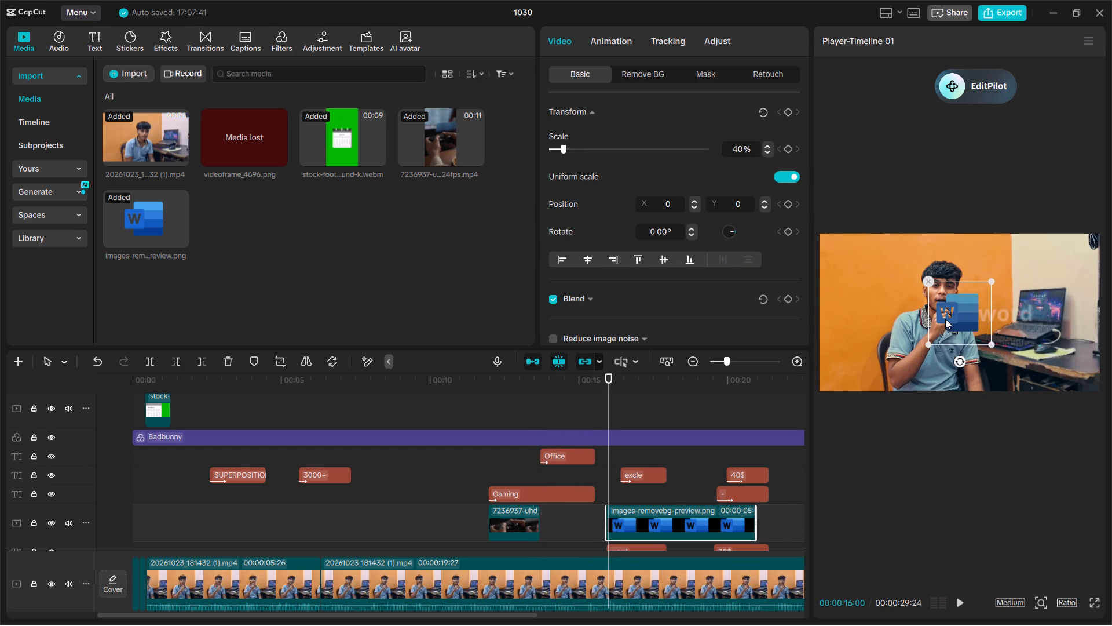
{"action": "left_click_drag", "start_coordinate": [945, 319], "coordinate": [985, 359]}
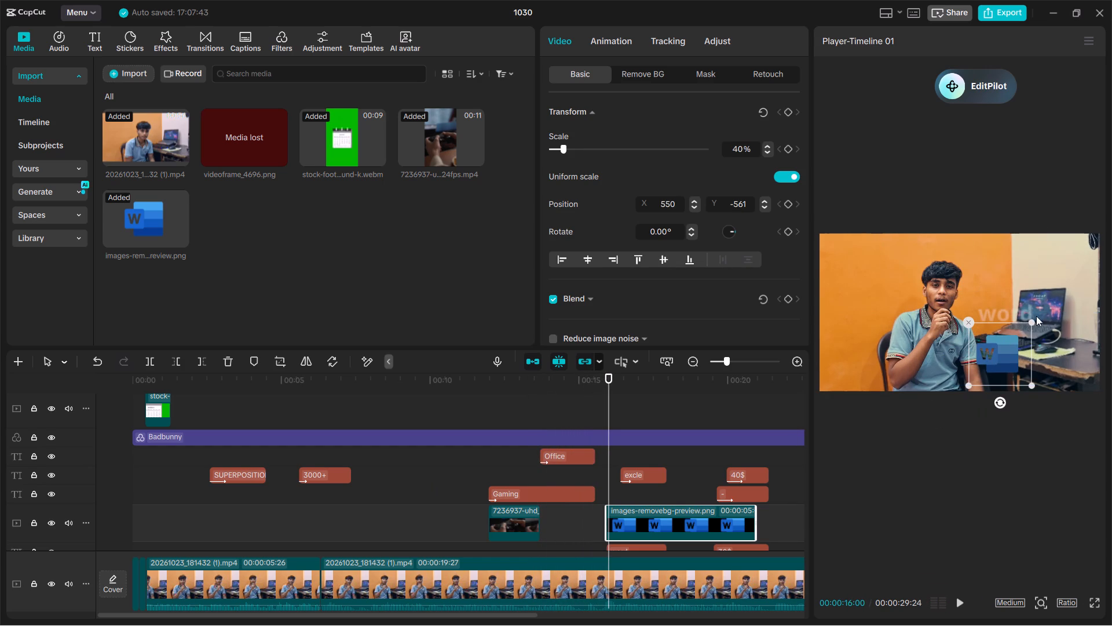
{"action": "left_click_drag", "start_coordinate": [1034, 318], "coordinate": [1016, 326]}
{"action": "left_click_drag", "start_coordinate": [1004, 354], "coordinate": [1011, 278]}
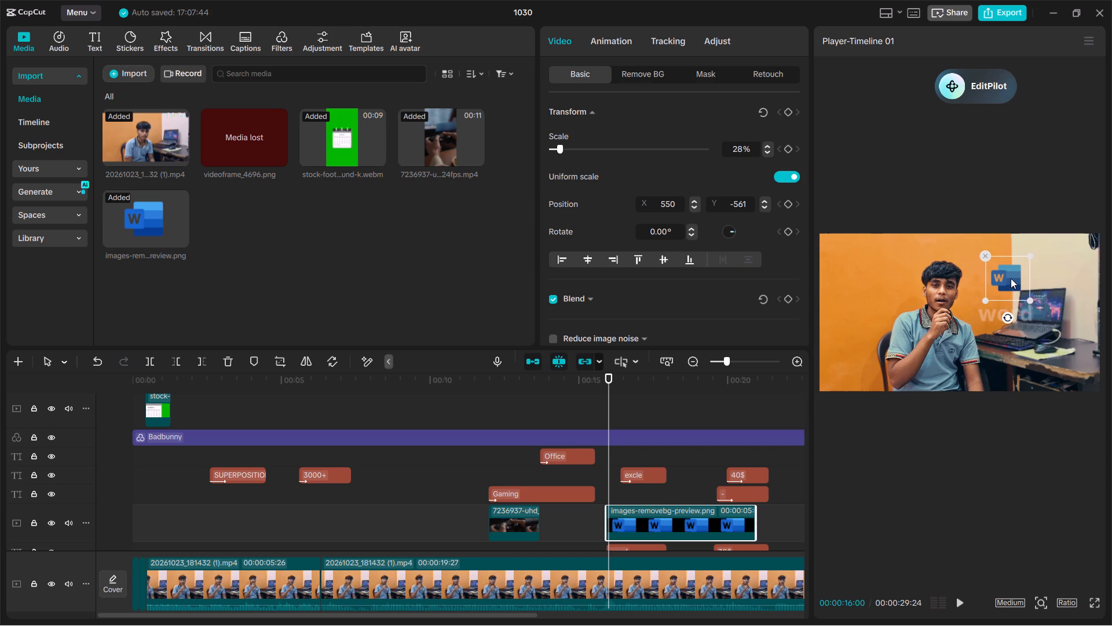
{"action": "left_click_drag", "start_coordinate": [1011, 278], "coordinate": [1016, 278]}
{"action": "left_click_drag", "start_coordinate": [801, 461], "coordinate": [799, 491]}
{"action": "left_click", "coordinate": [636, 489]}
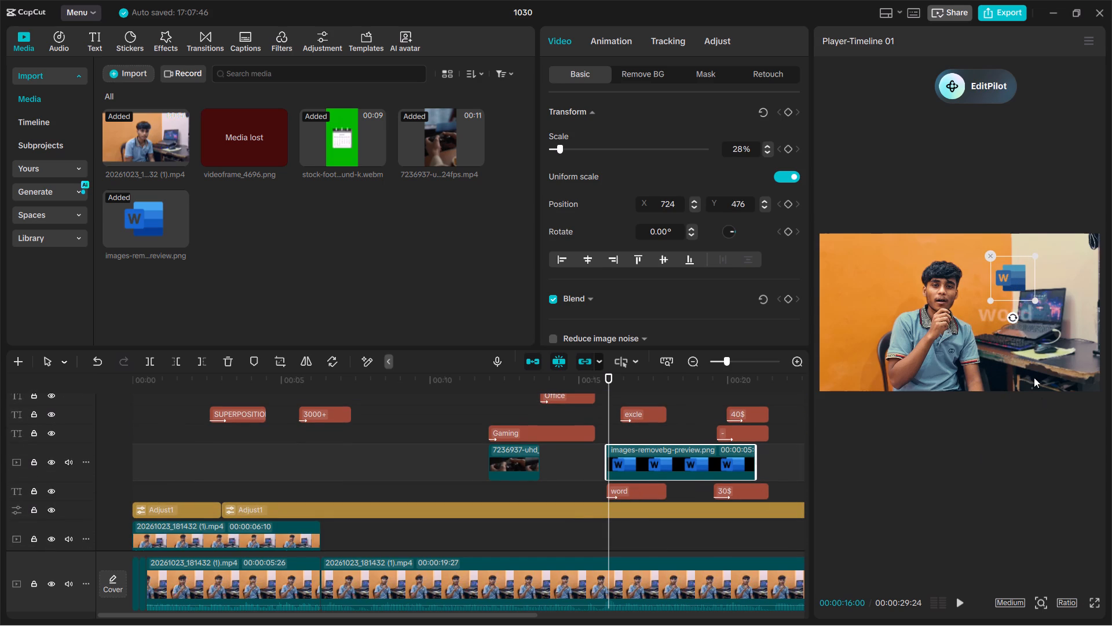
{"action": "left_click_drag", "start_coordinate": [1019, 316], "coordinate": [1041, 359]}
{"action": "left_click", "coordinate": [1014, 278]}
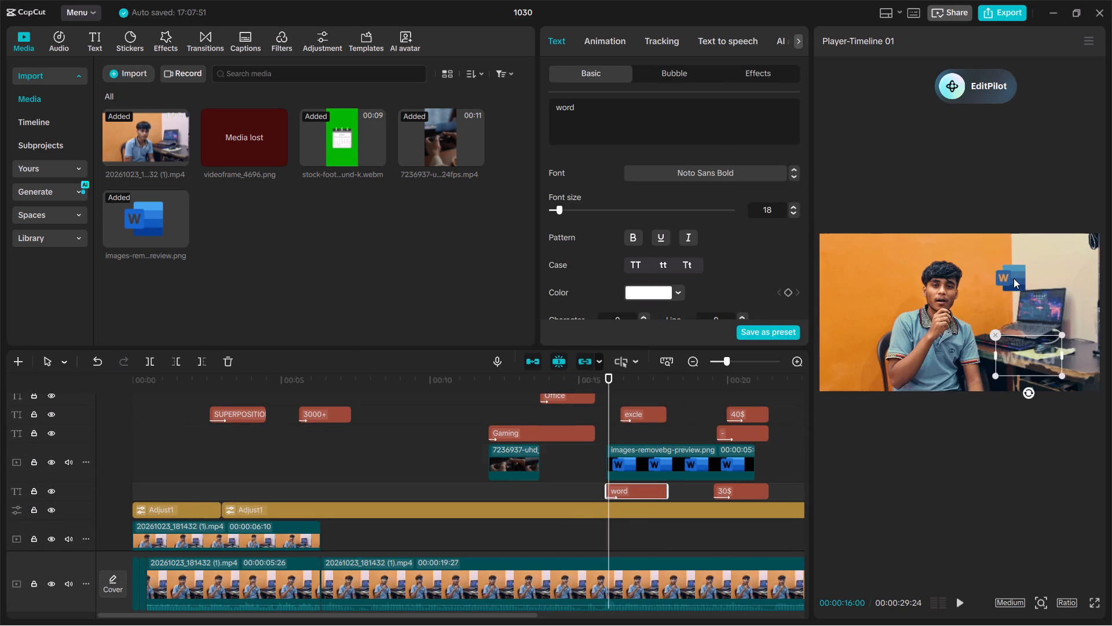
{"action": "left_click_drag", "start_coordinate": [1014, 278], "coordinate": [1009, 305]}
{"action": "left_click_drag", "start_coordinate": [1029, 326], "coordinate": [1038, 329]}
{"action": "left_click_drag", "start_coordinate": [1009, 319], "coordinate": [1014, 314]}
Reduce the "word" text to font size 14 and position it directly beneath the Word logo.
{"action": "left_click", "coordinate": [1034, 356]}
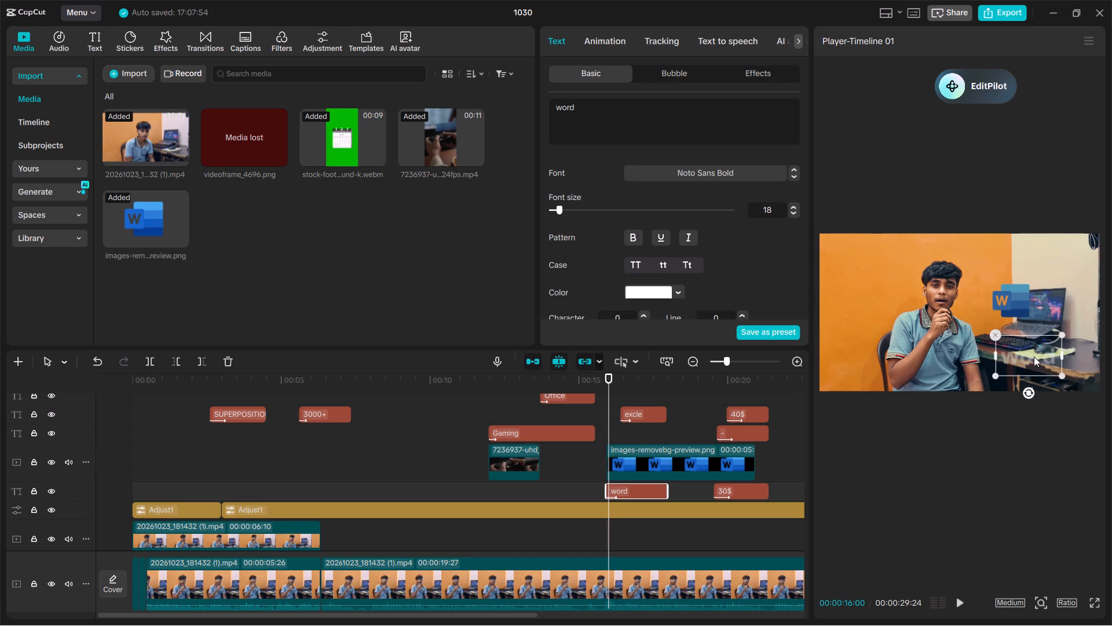
{"action": "left_click_drag", "start_coordinate": [1034, 356], "coordinate": [1029, 326]}
{"action": "left_click", "coordinate": [793, 217]}
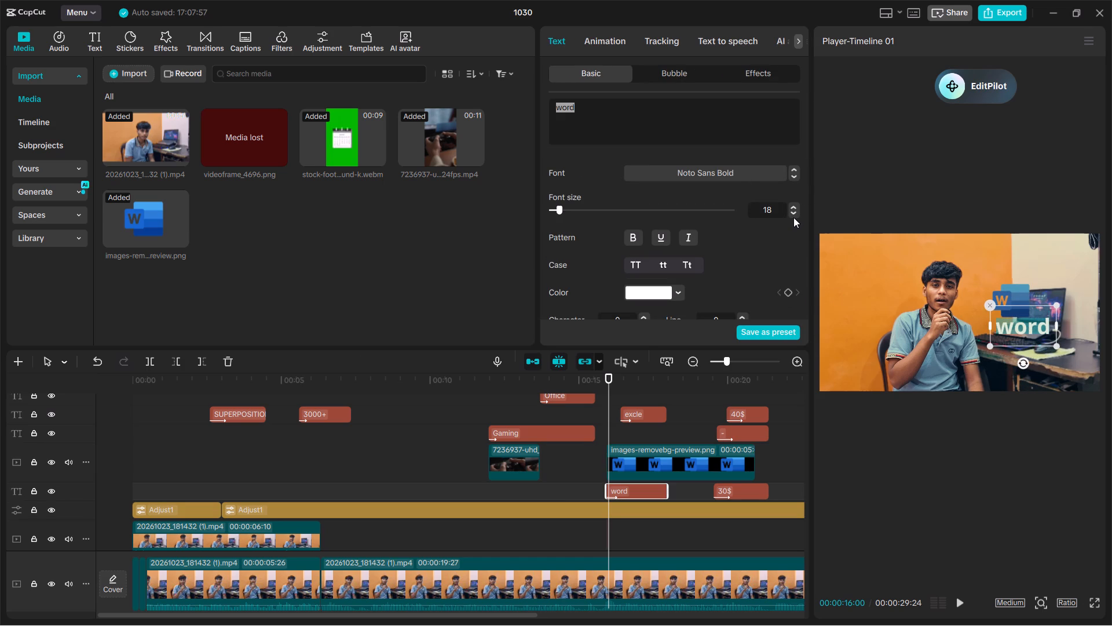
{"action": "triple_click", "coordinate": [793, 215]}
{"action": "left_click", "coordinate": [793, 215]}
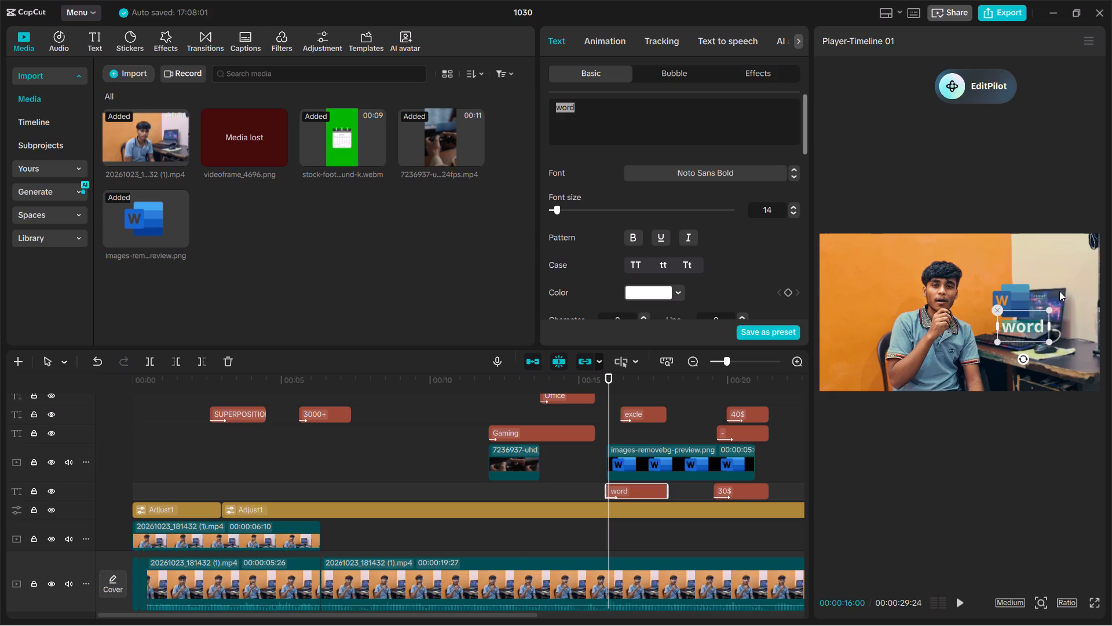
{"action": "left_click", "coordinate": [1059, 291]}
{"action": "left_click", "coordinate": [1031, 329]}
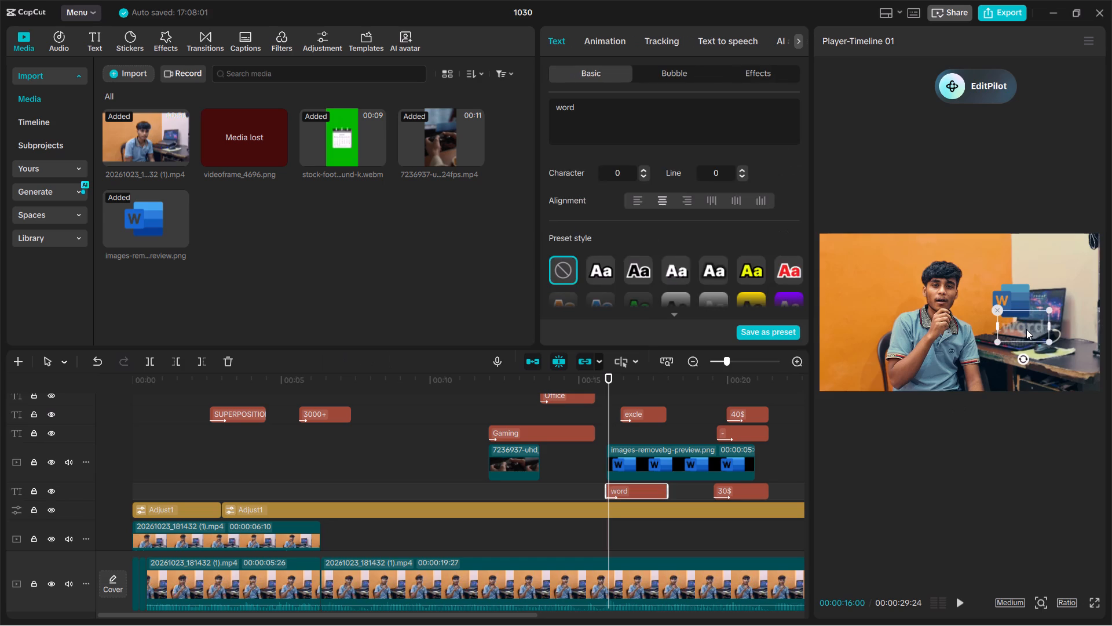
{"action": "left_click_drag", "start_coordinate": [1026, 329], "coordinate": [1011, 324]}
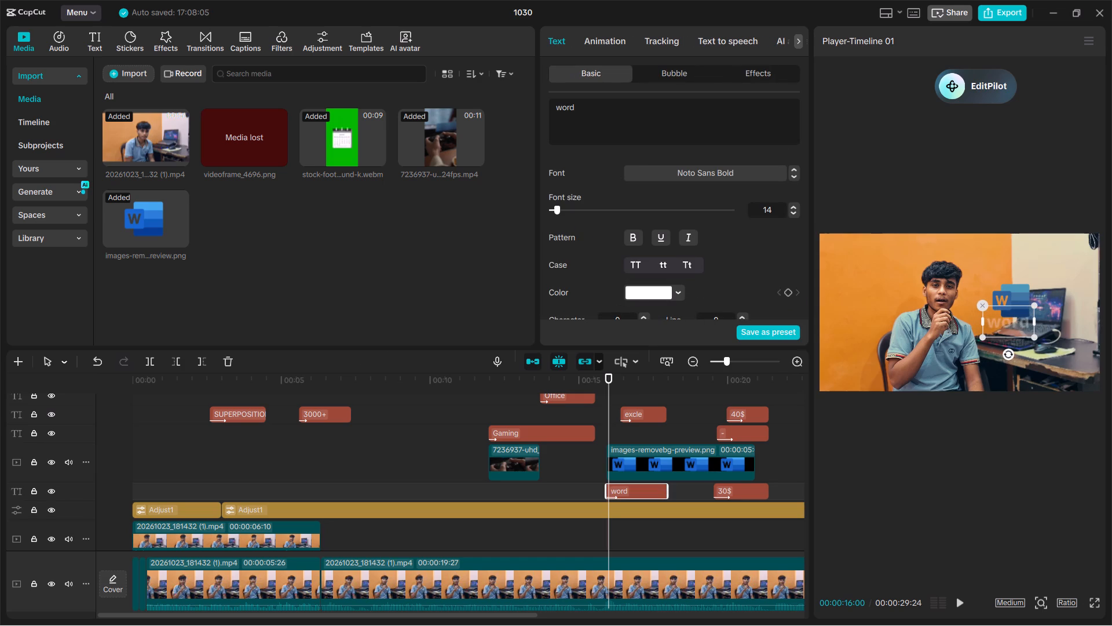
Change the colour of the "word" text to yellow, hex FFCD00.
{"action": "left_click", "coordinate": [637, 296]}
{"action": "left_click_drag", "start_coordinate": [694, 331], "coordinate": [800, 293]}
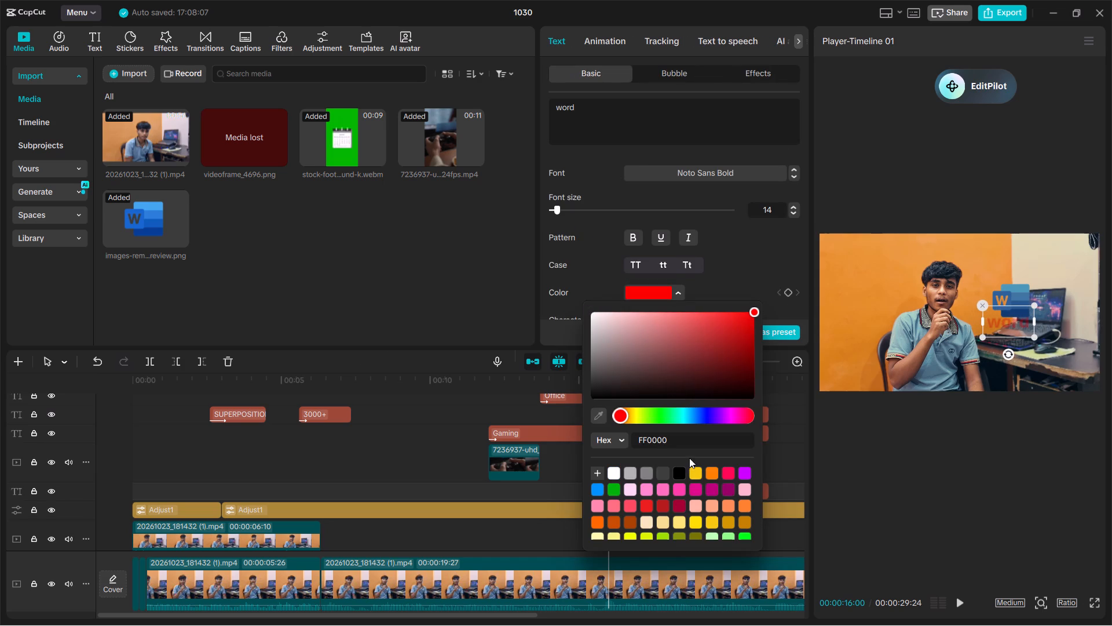
{"action": "left_click", "coordinate": [697, 466]}
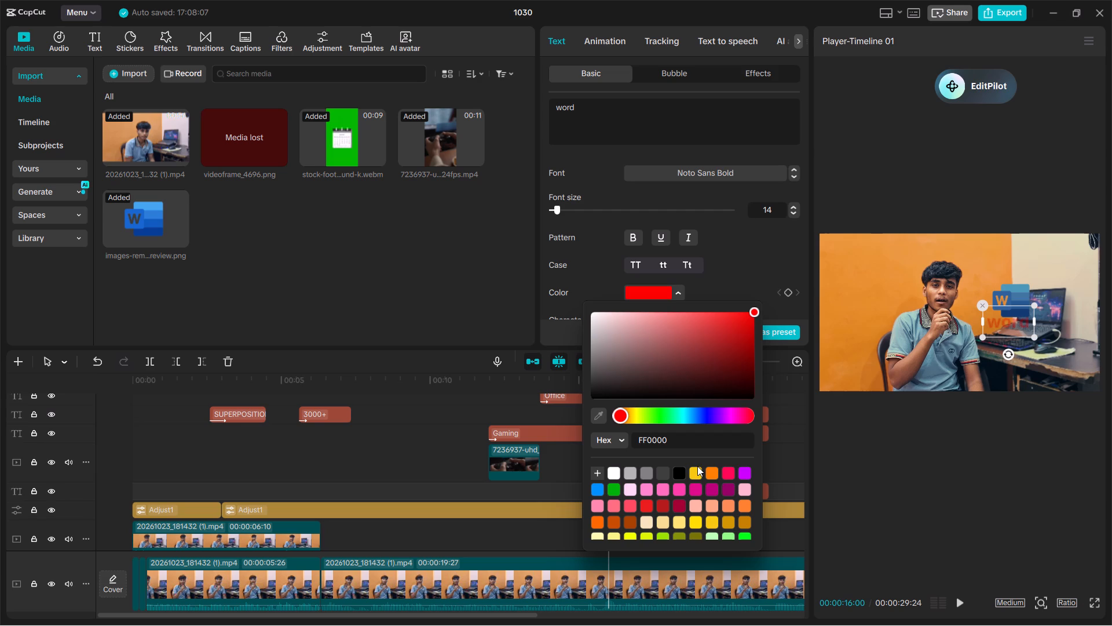
{"action": "left_click", "coordinate": [694, 468]}
{"action": "left_click_drag", "start_coordinate": [745, 316], "coordinate": [872, 278]}
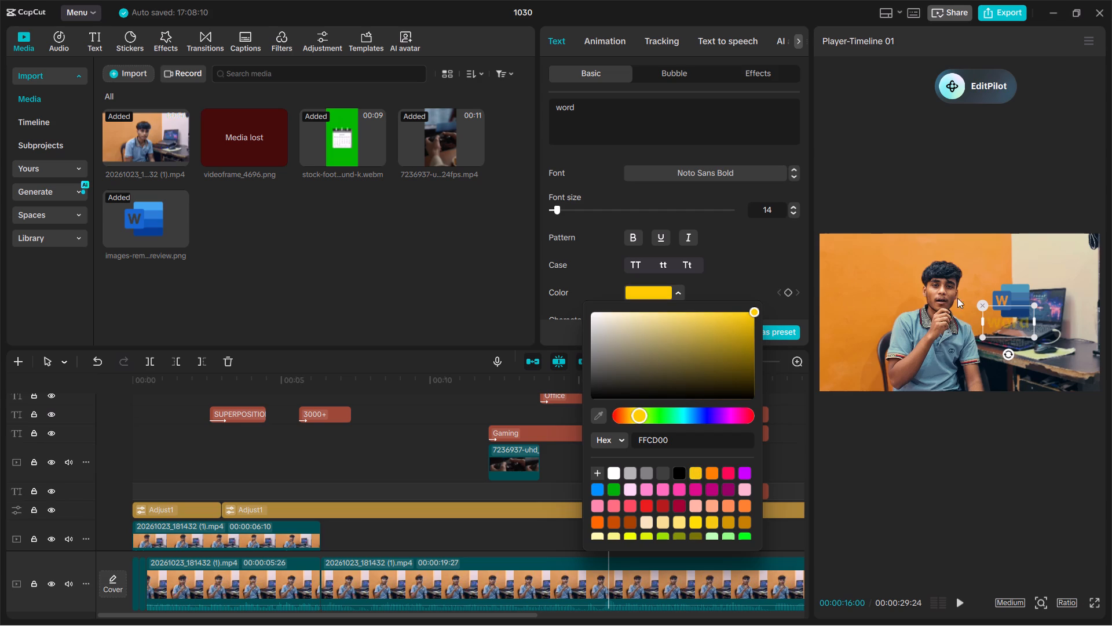
{"action": "left_click", "coordinate": [996, 346]}
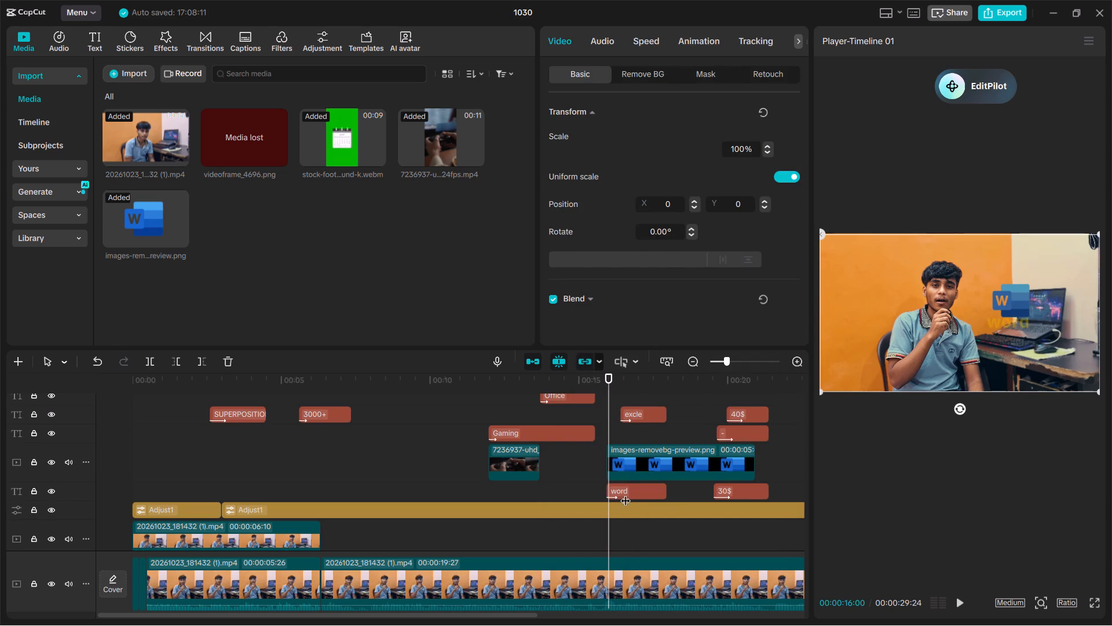
Move the "word" text clip onto the Gaming text track, starting slightly after the Word logo clip begins.
{"action": "left_click", "coordinate": [628, 492]}
{"action": "left_click_drag", "start_coordinate": [628, 492], "coordinate": [636, 438]}
Play back the section around 16 seconds to check the timing of the "word" and "excle" texts.
{"action": "key", "text": "space"}
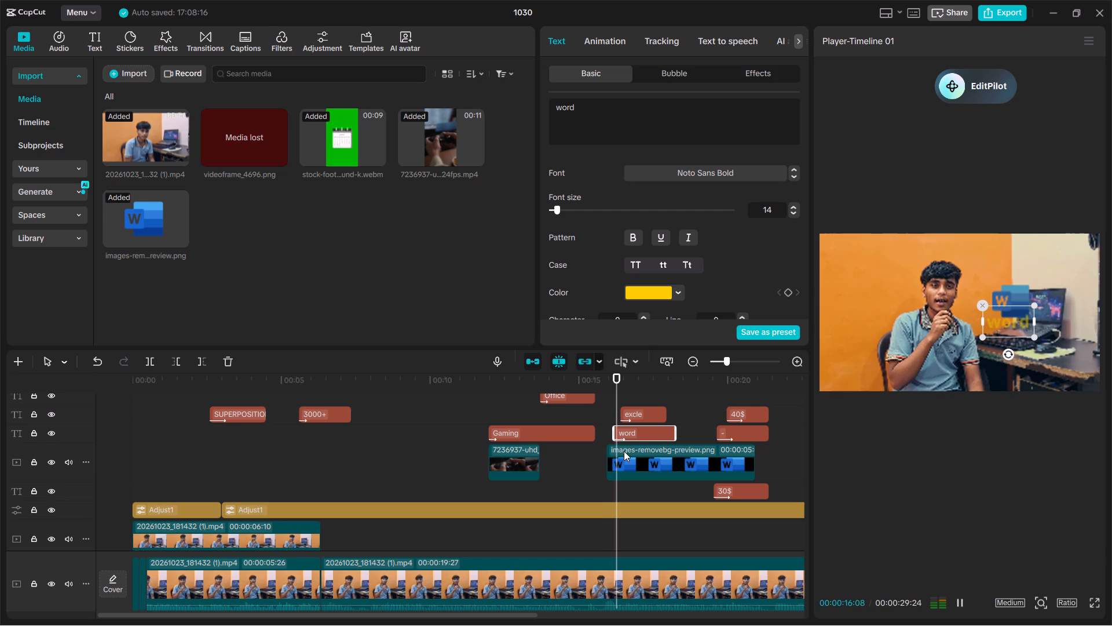
{"action": "key", "text": "space"}
{"action": "key", "text": "space"}
{"action": "key", "text": "space"}
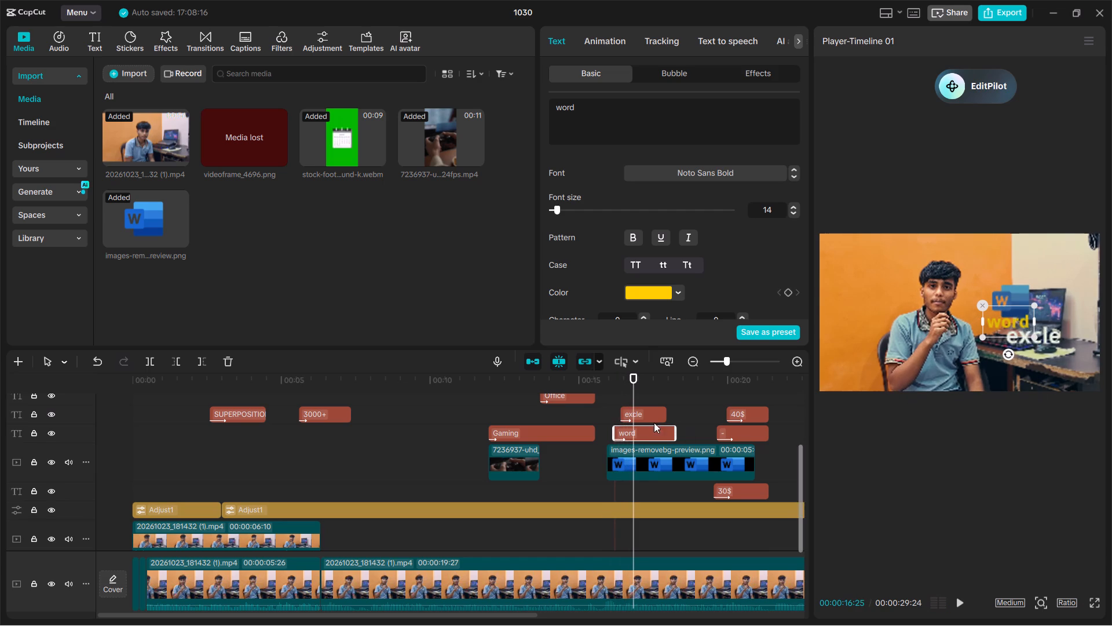
{"action": "left_click", "coordinate": [628, 387]}
{"action": "left_click", "coordinate": [628, 387]}
{"action": "left_click_drag", "start_coordinate": [621, 387], "coordinate": [606, 390]}
{"action": "key", "text": "space"}
{"action": "key", "text": "space"}
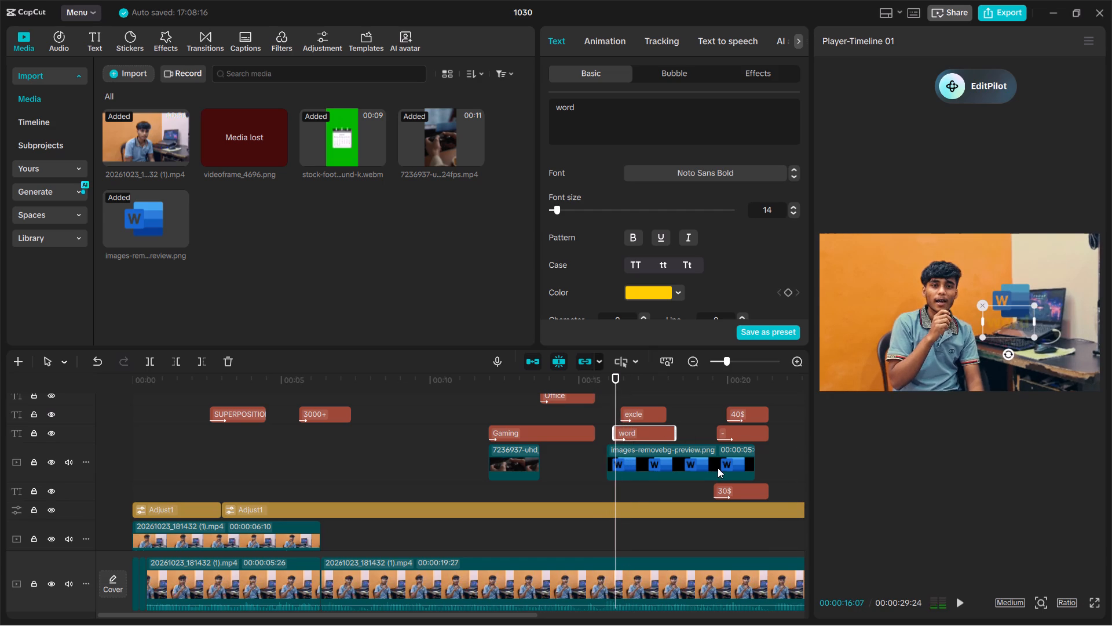
Trim the ends of the Word logo clip and the "word" text clip to 00:00:16:12, where the "excle" text starts.
{"action": "key", "text": "space"}
{"action": "key", "text": "space"}
{"action": "left_click", "coordinate": [735, 456]}
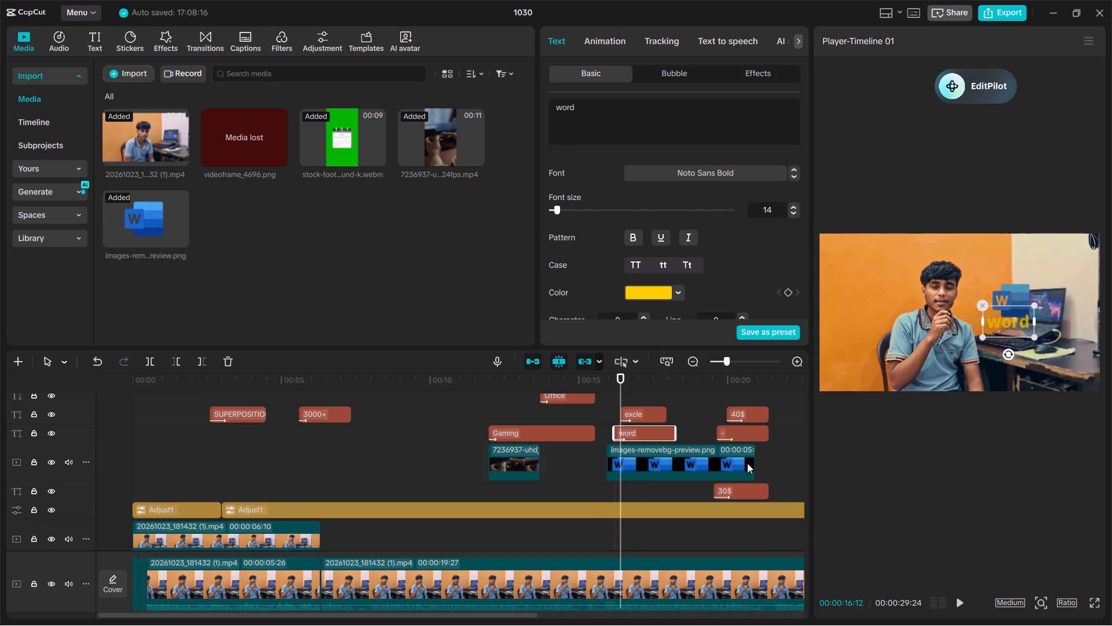
{"action": "left_click_drag", "start_coordinate": [758, 465], "coordinate": [631, 466]}
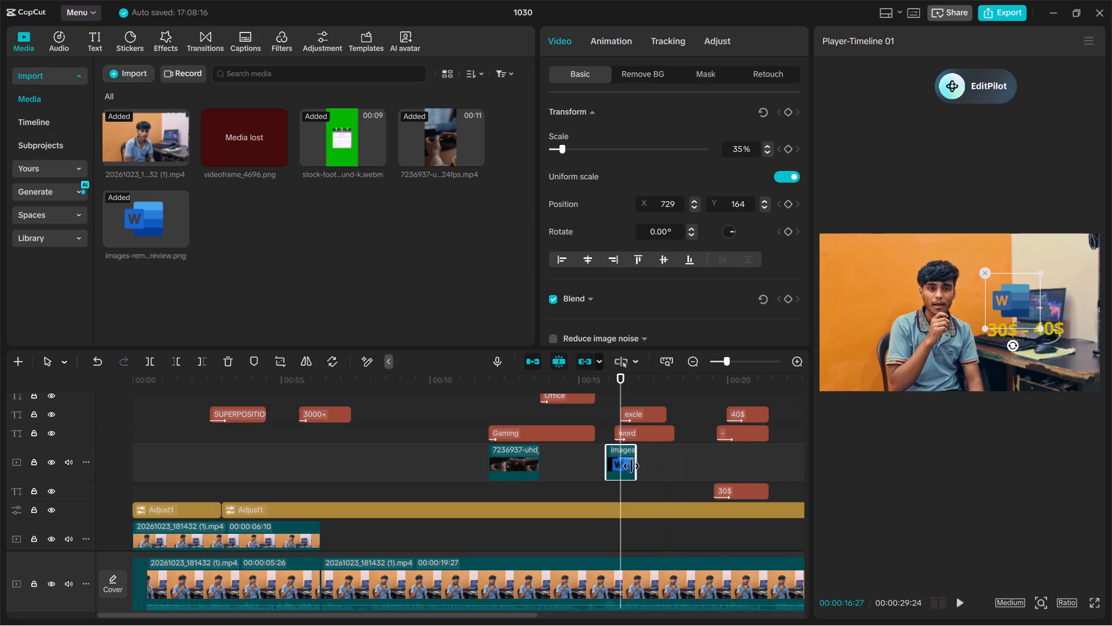
{"action": "left_click_drag", "start_coordinate": [631, 466], "coordinate": [621, 466]}
{"action": "left_click", "coordinate": [638, 431]}
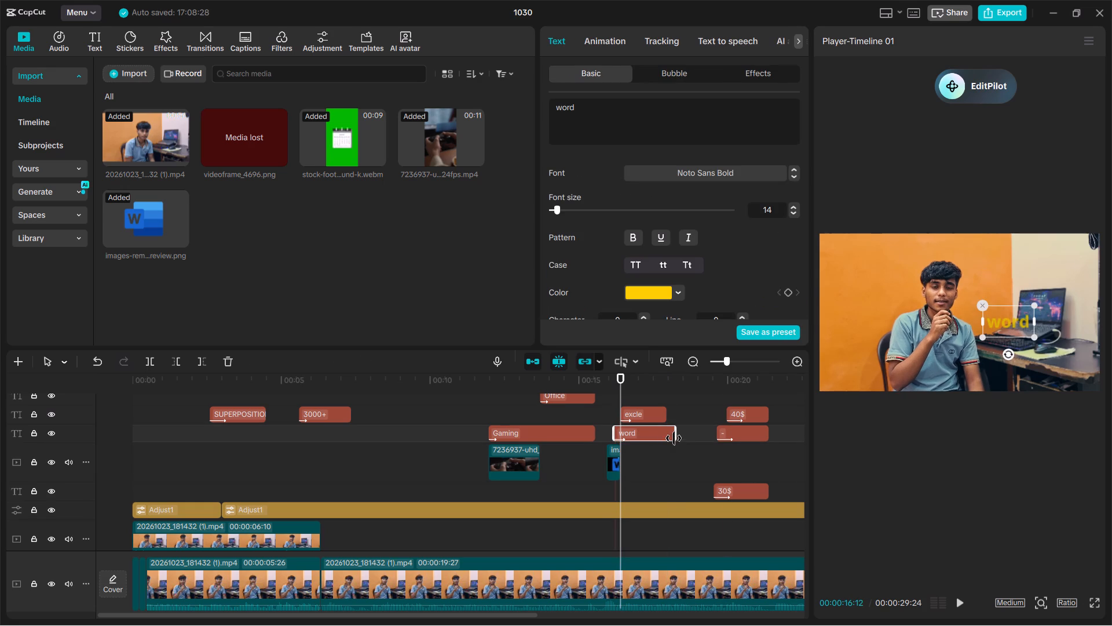
{"action": "left_click_drag", "start_coordinate": [674, 438], "coordinate": [619, 445]}
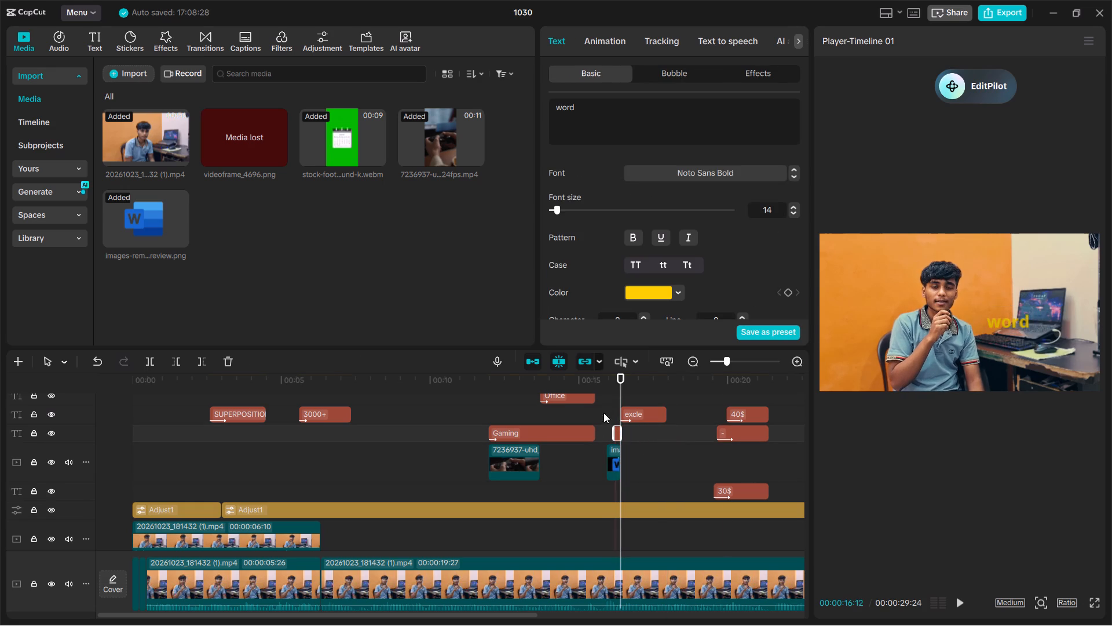
Replay the Word logo section up to 00:00:16:14 and move the "excle" text slightly higher beside the speaker.
{"action": "left_click_drag", "start_coordinate": [625, 382], "coordinate": [606, 384]}
{"action": "key", "text": "space"}
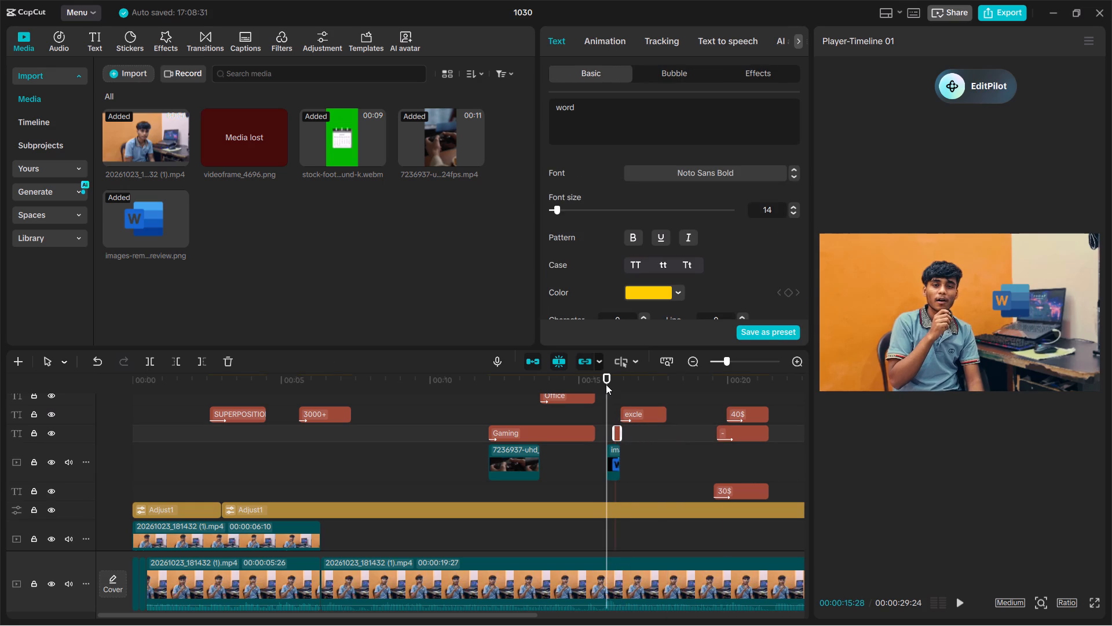
{"action": "key", "text": "space"}
{"action": "key", "text": "space"}
{"action": "key", "text": "space"}
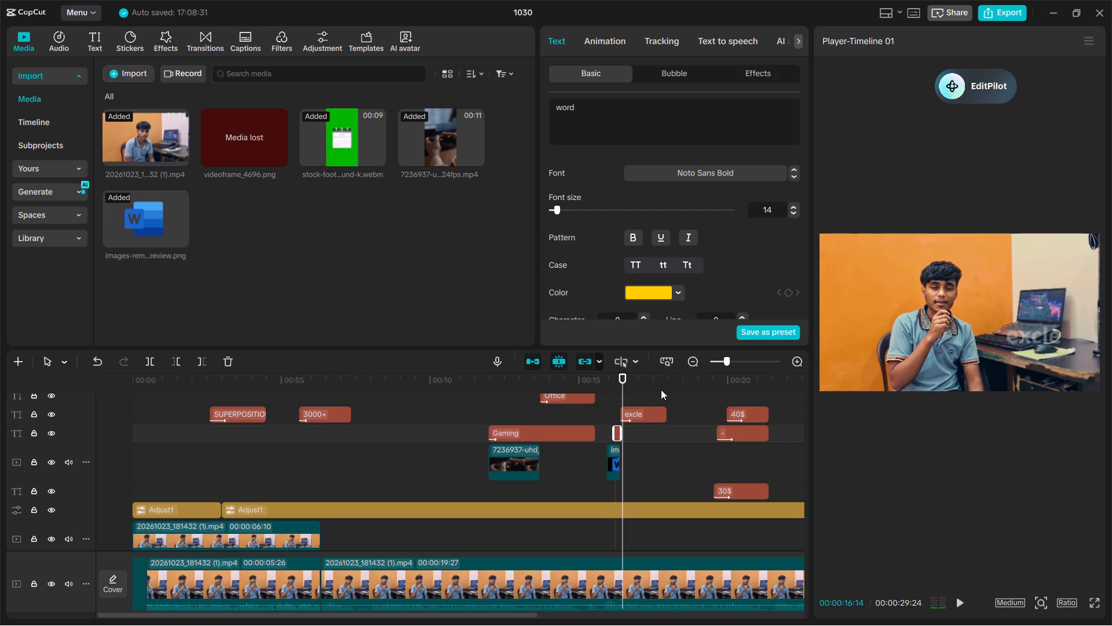
{"action": "left_click", "coordinate": [1026, 337]}
{"action": "left_click_drag", "start_coordinate": [1026, 337], "coordinate": [1019, 324]}
Import the Excel logo cutout images__1_-removebg-preview from Downloads into the project media.
{"action": "left_click", "coordinate": [122, 65]}
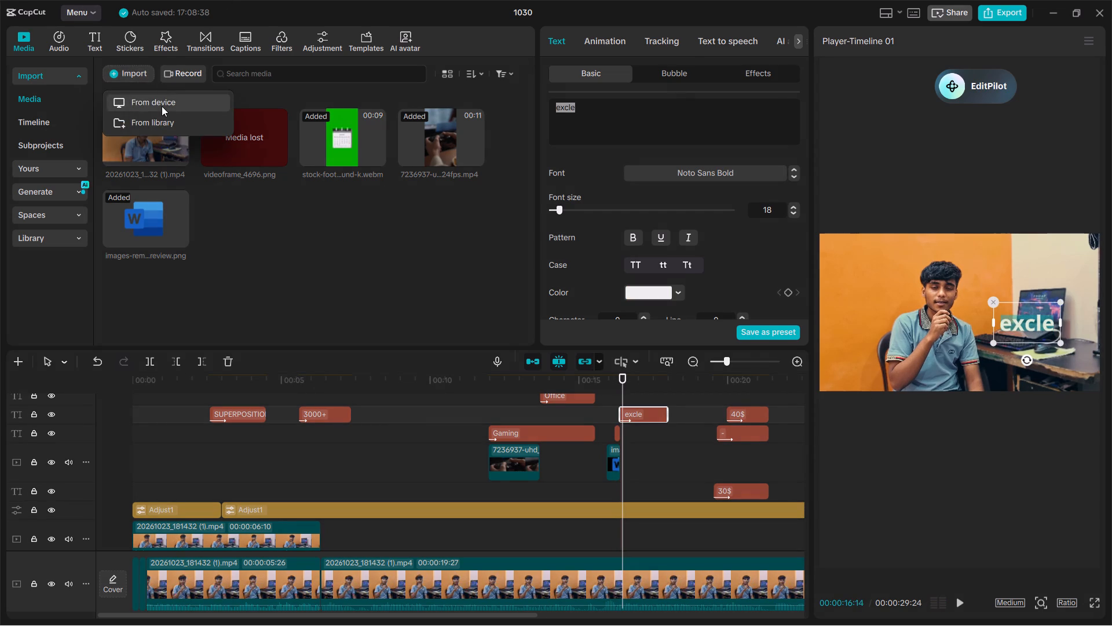
{"action": "left_click", "coordinate": [162, 106]}
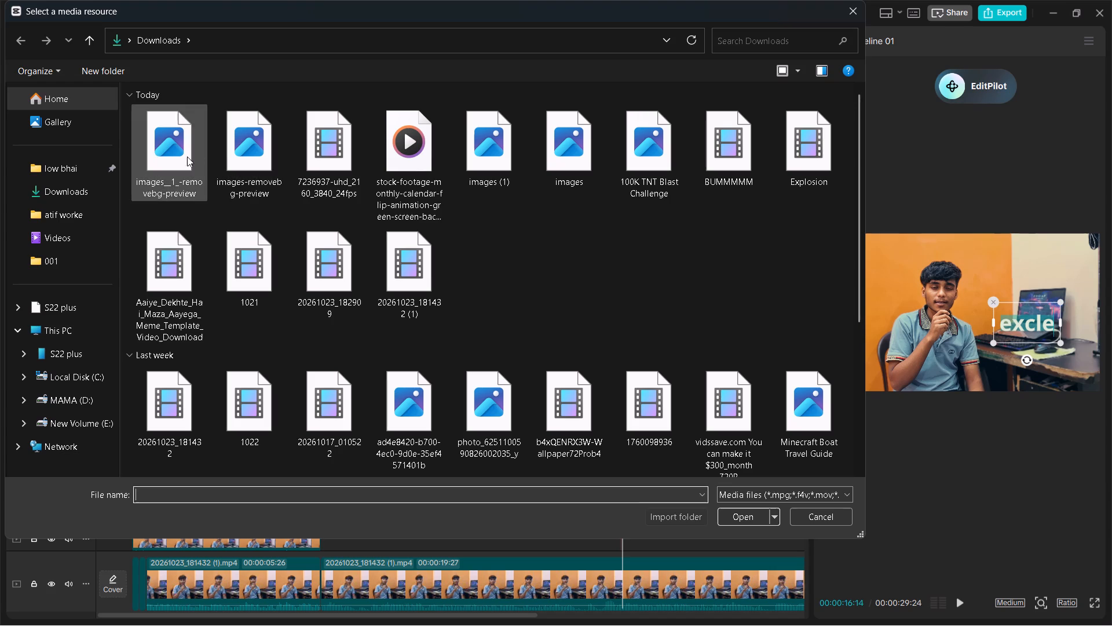
{"action": "left_click", "coordinate": [190, 177]}
{"action": "left_click", "coordinate": [190, 177]}
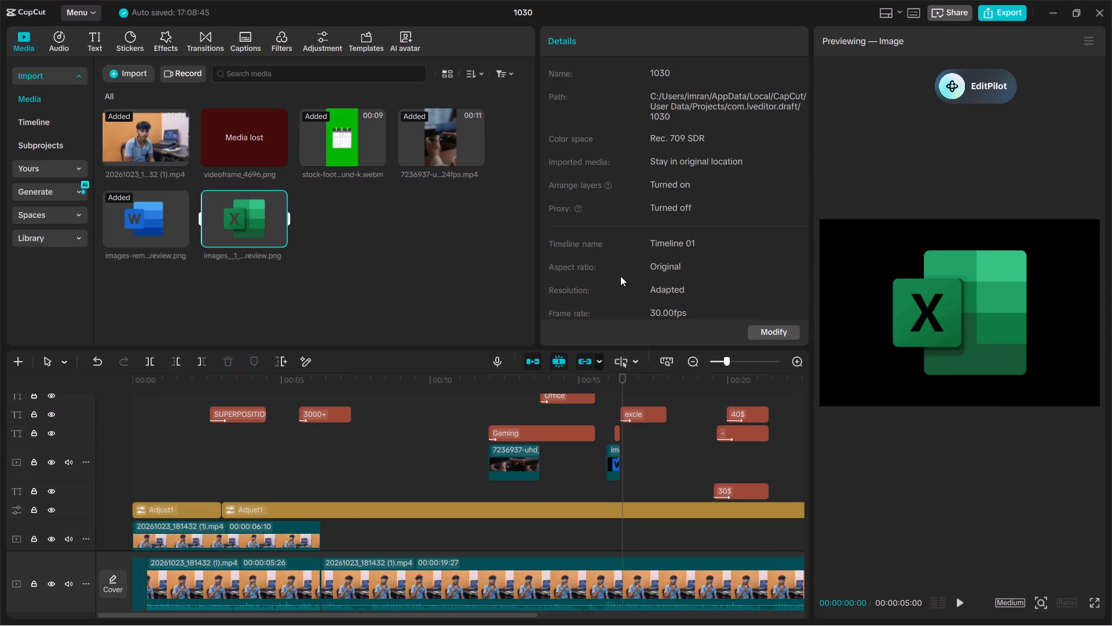
Place the images__1_-removebg-preview Excel logo on a new track above the "Office" text, starting at 00:00:16:14.
{"action": "left_click_drag", "start_coordinate": [261, 233], "coordinate": [572, 441]}
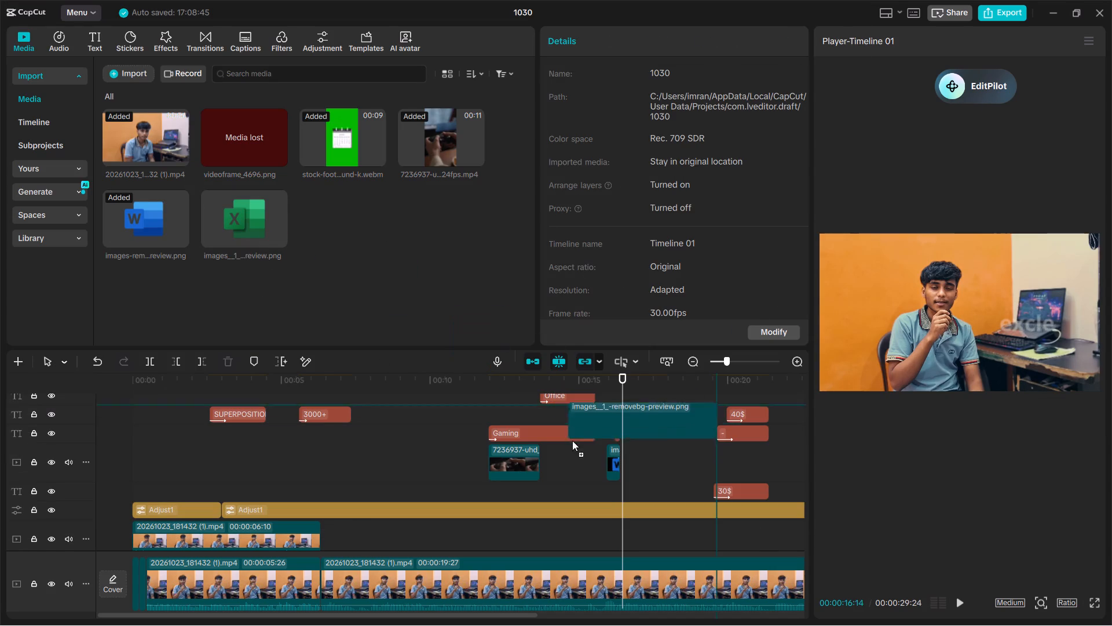
{"action": "left_click_drag", "start_coordinate": [572, 441], "coordinate": [617, 401]}
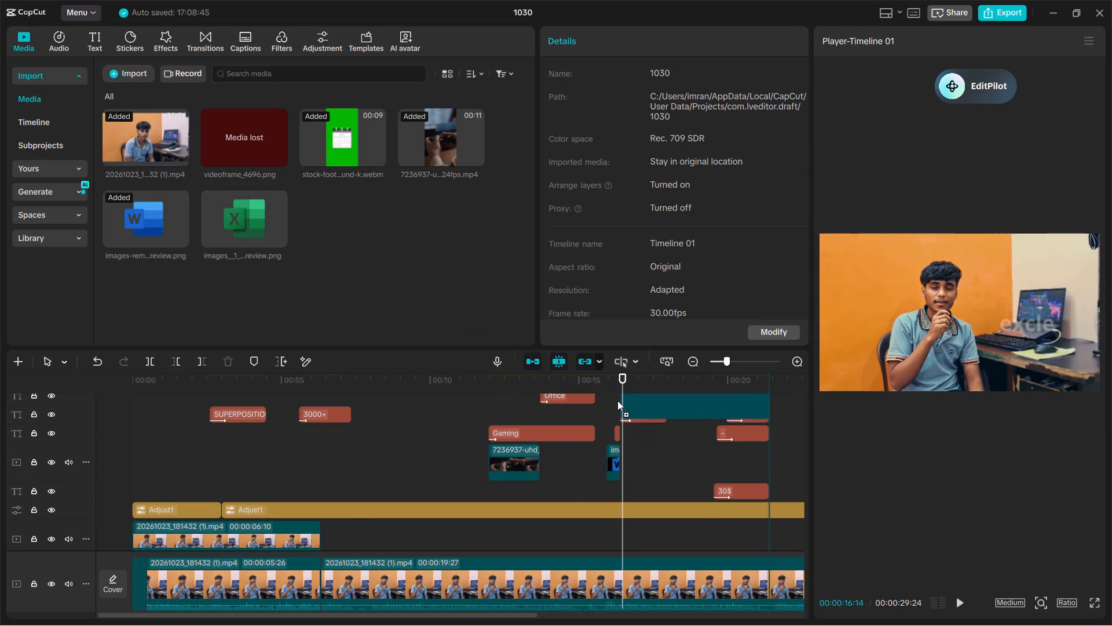
{"action": "left_click_drag", "start_coordinate": [617, 401], "coordinate": [618, 390]}
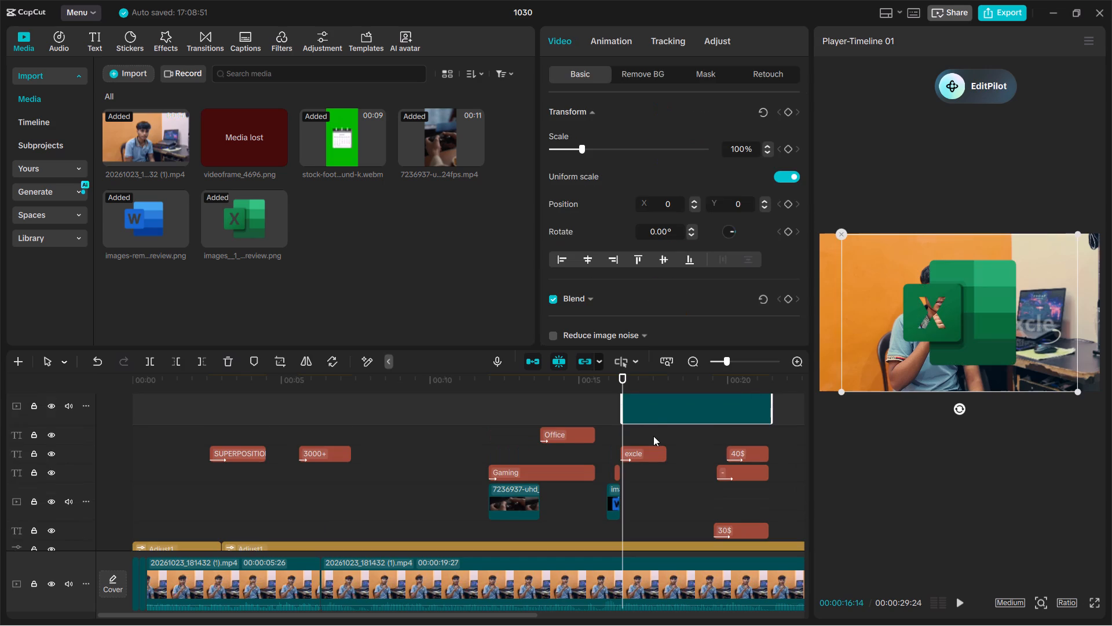
Trim the ends of the Excel logo clip and the "excle" text clip to the same point, about one second after their start.
{"action": "left_click_drag", "start_coordinate": [775, 411], "coordinate": [671, 411]}
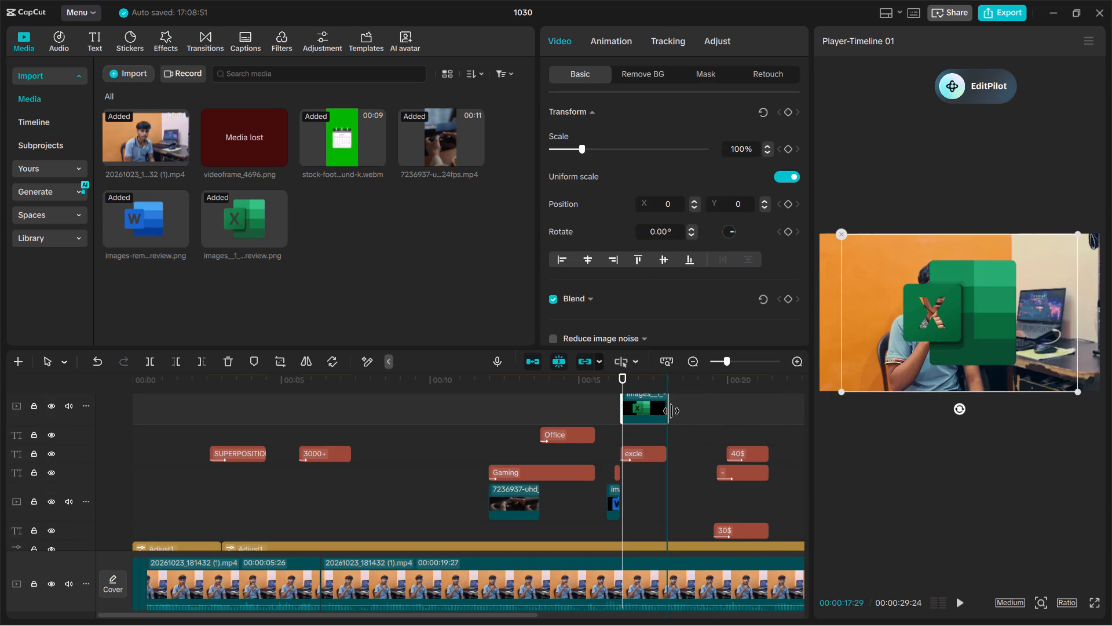
{"action": "left_click_drag", "start_coordinate": [671, 411], "coordinate": [656, 413]}
{"action": "left_click_drag", "start_coordinate": [656, 421], "coordinate": [646, 418]}
{"action": "left_click", "coordinate": [653, 453]}
{"action": "left_click_drag", "start_coordinate": [671, 453], "coordinate": [656, 453]}
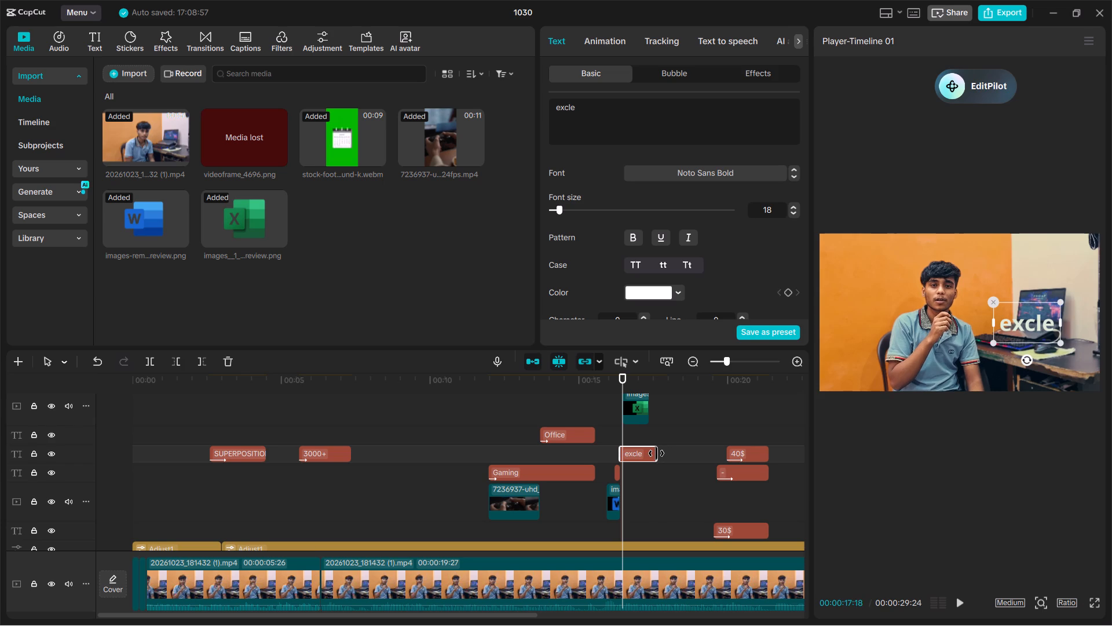
{"action": "left_click_drag", "start_coordinate": [656, 453], "coordinate": [651, 453]}
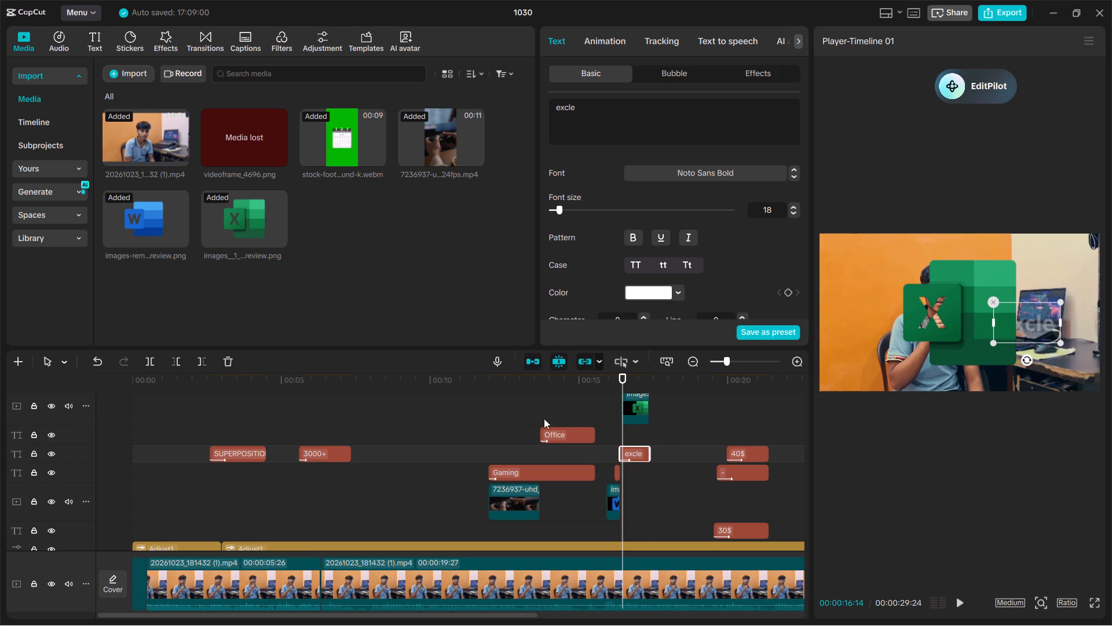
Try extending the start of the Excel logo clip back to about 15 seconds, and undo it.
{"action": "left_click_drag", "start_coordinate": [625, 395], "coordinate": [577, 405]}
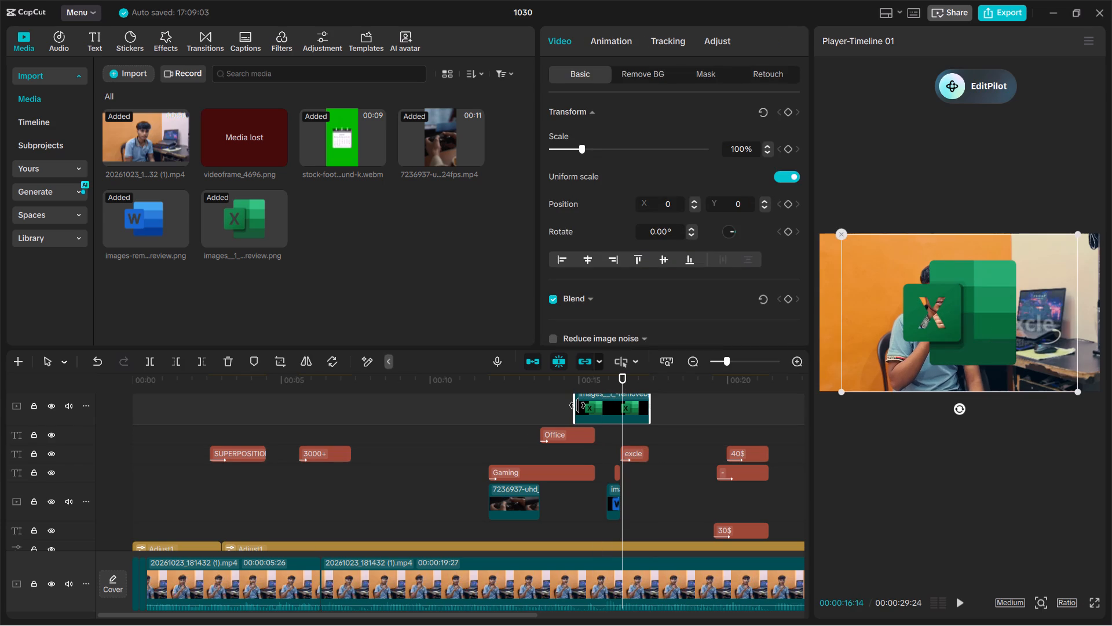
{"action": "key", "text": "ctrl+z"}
Play back from about 15 seconds to 00:00:16:17 to check the timing of the Word and Excel logos.
{"action": "left_click", "coordinate": [577, 421]}
{"action": "key", "text": "space"}
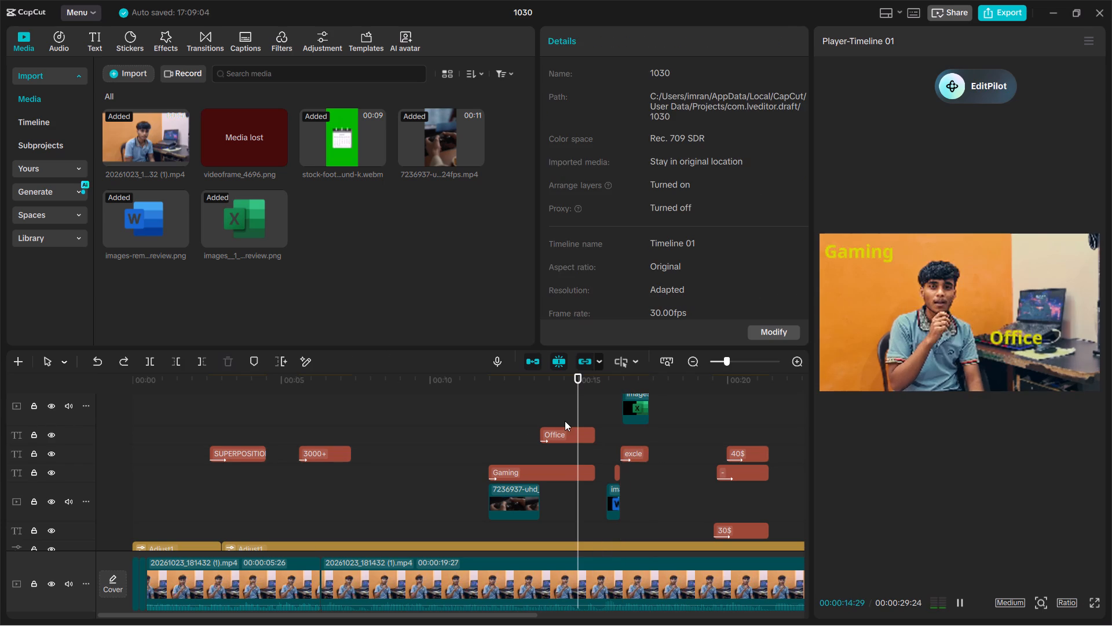
{"action": "key", "text": "space"}
{"action": "key", "text": "space"}
{"action": "key", "text": "space"}
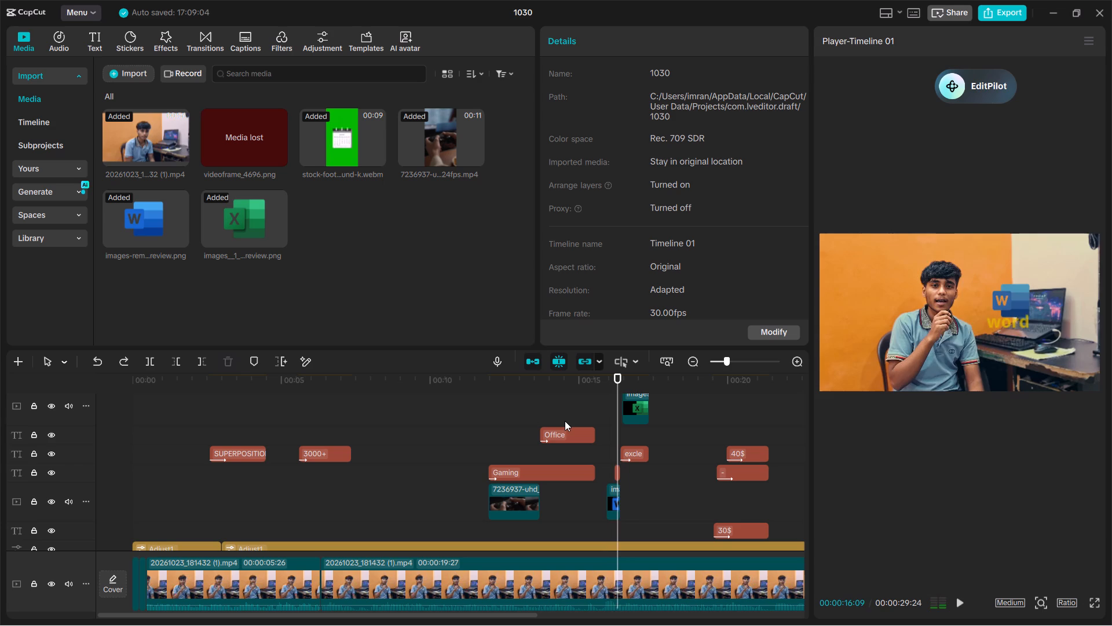
{"action": "key", "text": "space"}
{"action": "key", "text": "space"}
Scale the Excel logo down to 34% in the preview.
{"action": "left_click", "coordinate": [990, 310]}
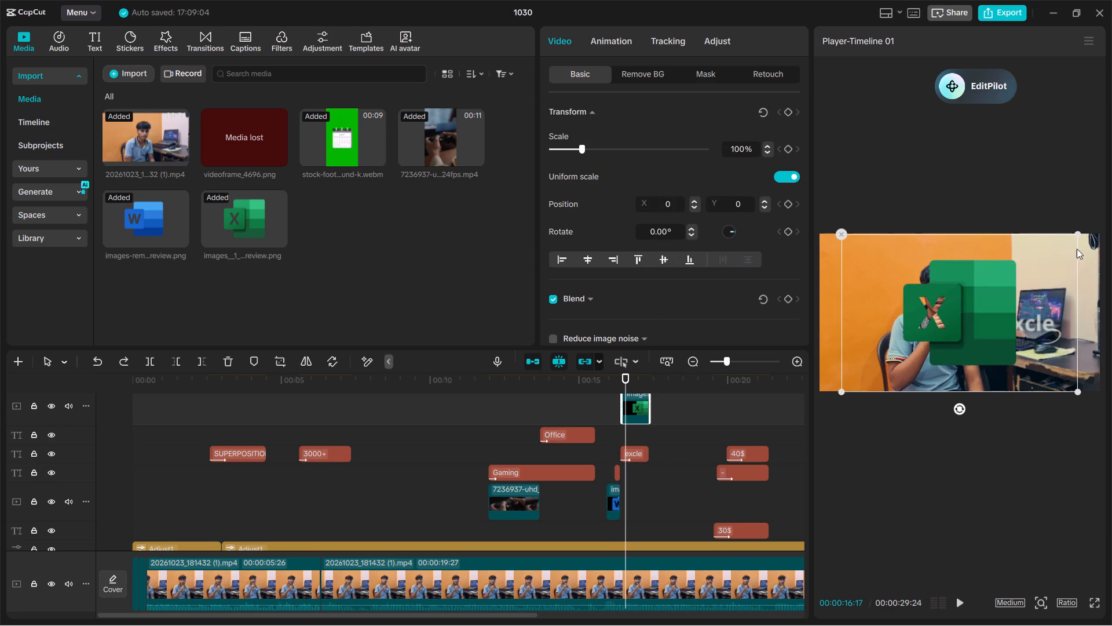
{"action": "left_click_drag", "start_coordinate": [1079, 231], "coordinate": [970, 291]}
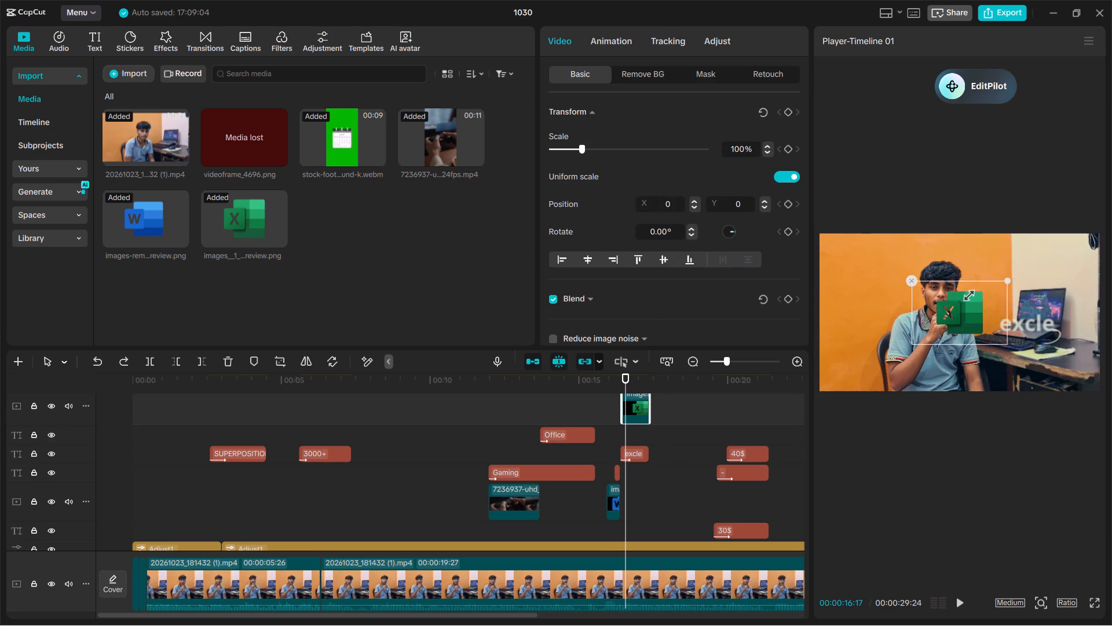
{"action": "left_click_drag", "start_coordinate": [970, 291], "coordinate": [960, 301]}
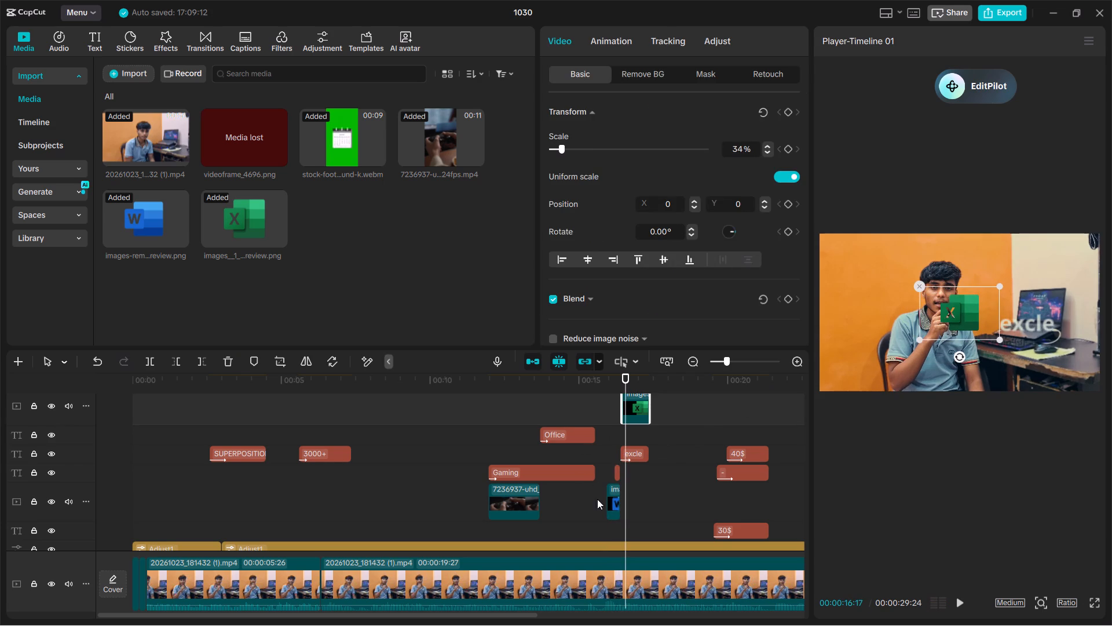
Replay the section from about 00:00:15:22 to compare the Word logo with the resized Excel logo.
{"action": "left_click", "coordinate": [608, 504]}
{"action": "left_click", "coordinate": [601, 452]}
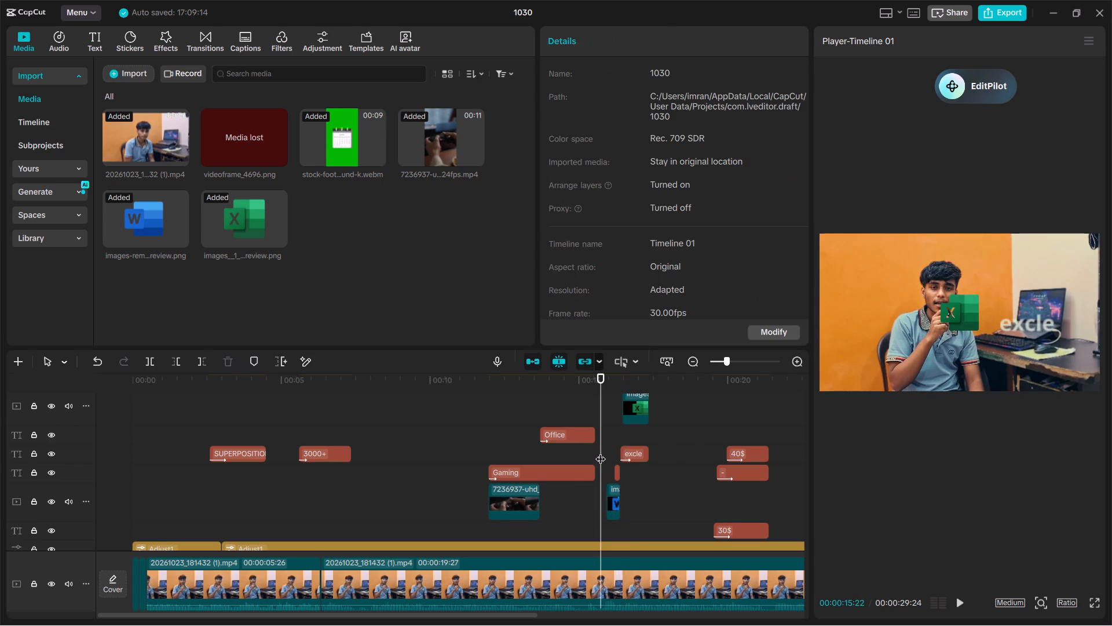
{"action": "key", "text": "space"}
{"action": "key", "text": "space"}
{"action": "key", "text": "space"}
{"action": "key", "text": "space"}
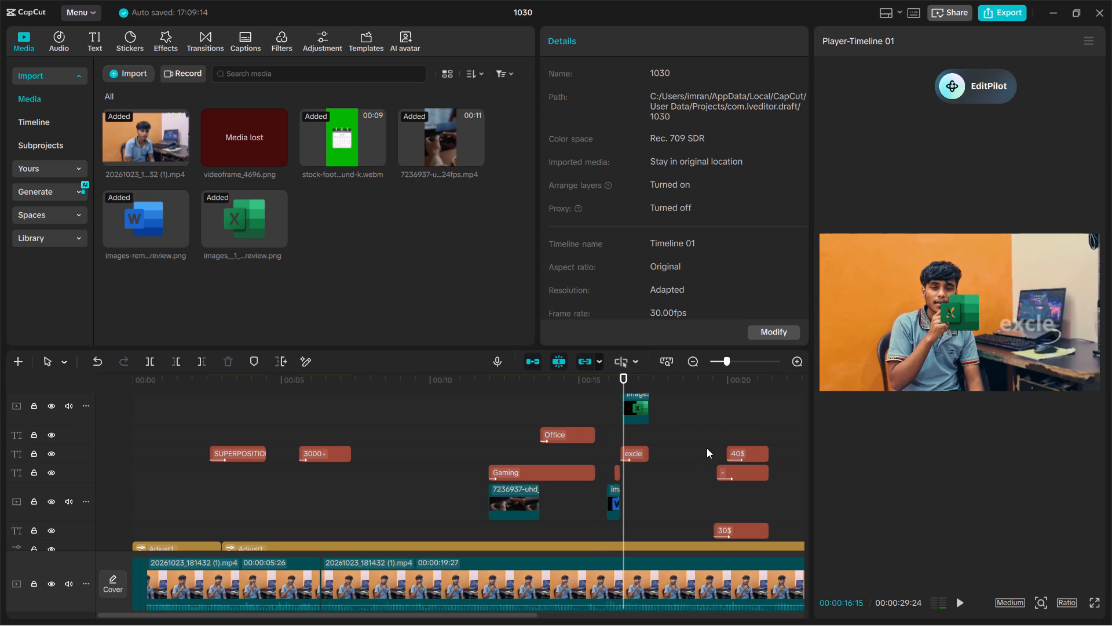
{"action": "left_click", "coordinate": [618, 494]}
{"action": "left_click", "coordinate": [598, 461]}
{"action": "key", "text": "space"}
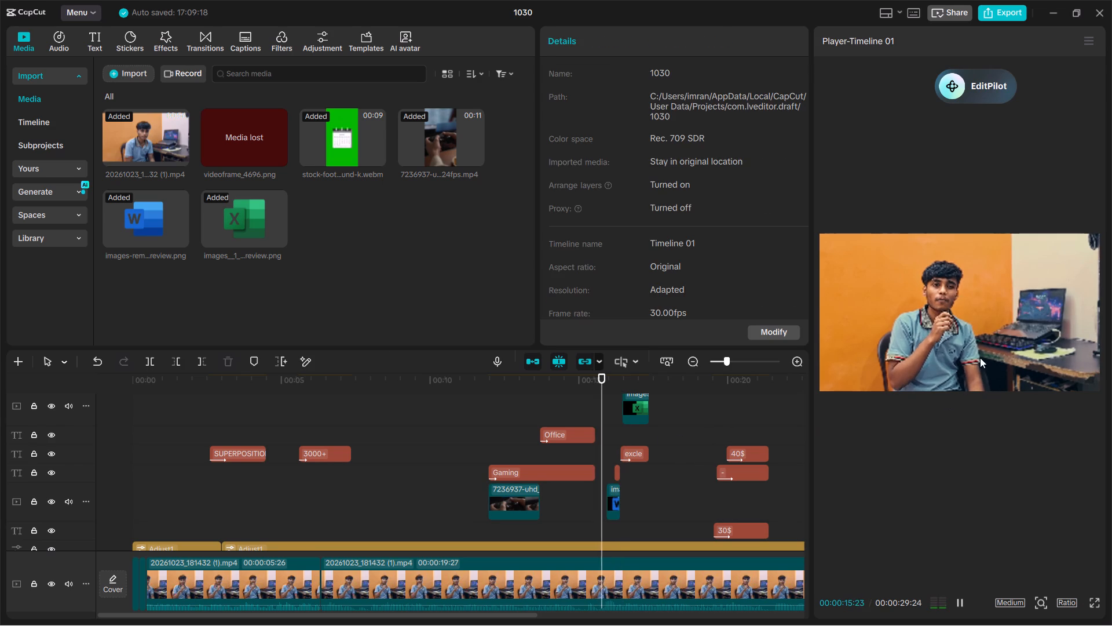
{"action": "key", "text": "space"}
Enlarge the Word logo beside the speaker to 43% scale.
{"action": "left_click", "coordinate": [1003, 299]}
{"action": "left_click_drag", "start_coordinate": [982, 329], "coordinate": [975, 334]}
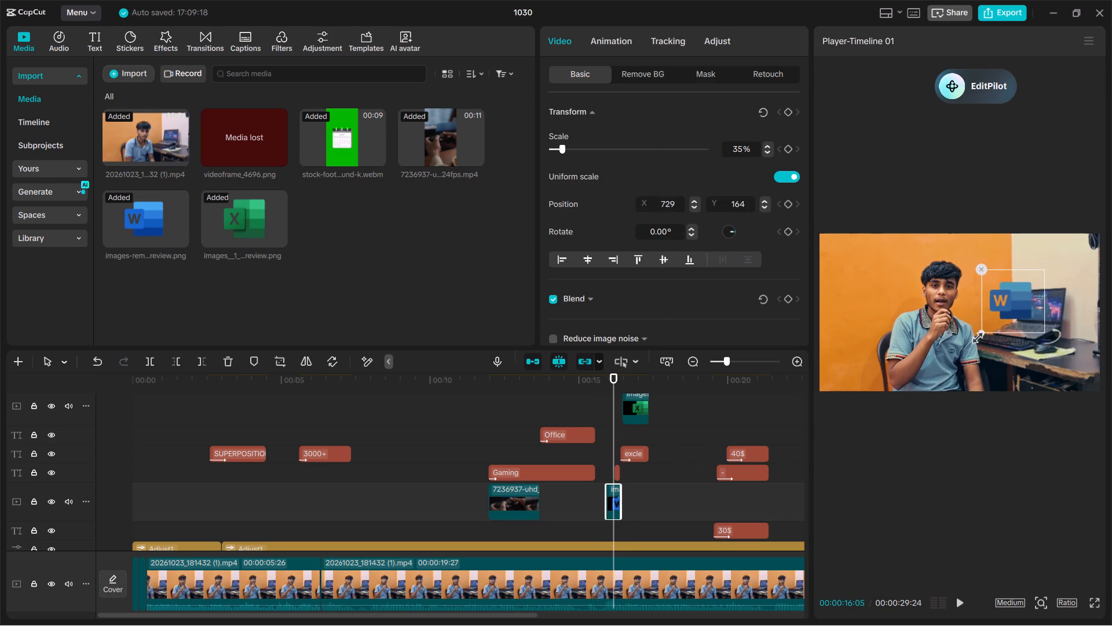
{"action": "left_click_drag", "start_coordinate": [975, 334], "coordinate": [967, 334]}
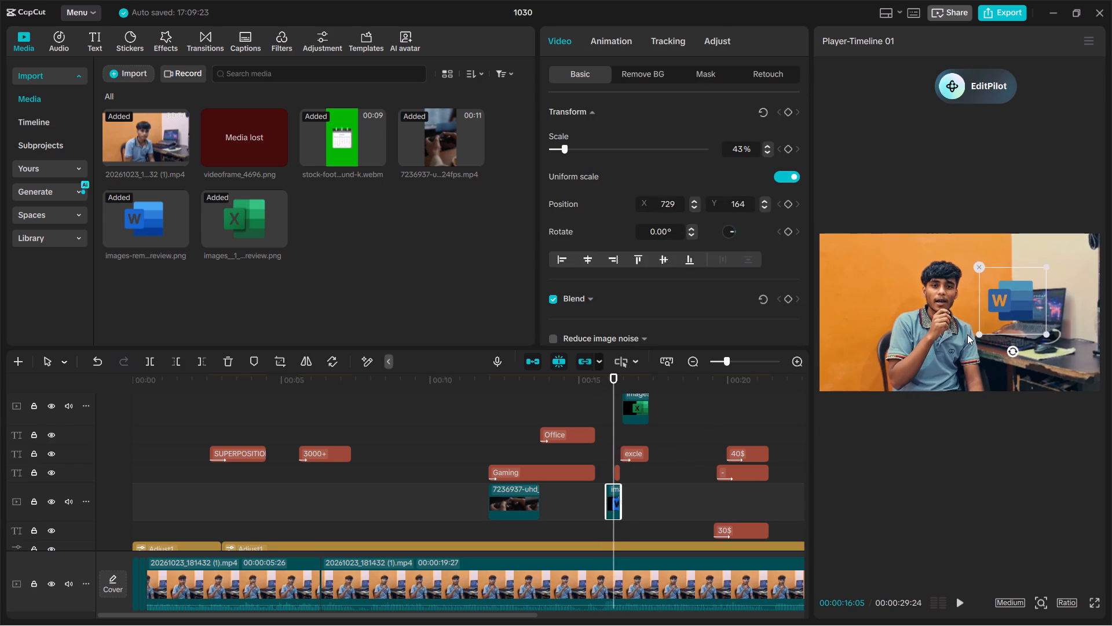
Move the "word" text slightly lower, under the Word logo, and set its font size to 16.
{"action": "key", "text": "space"}
{"action": "key", "text": "space"}
{"action": "left_click", "coordinate": [1036, 330]}
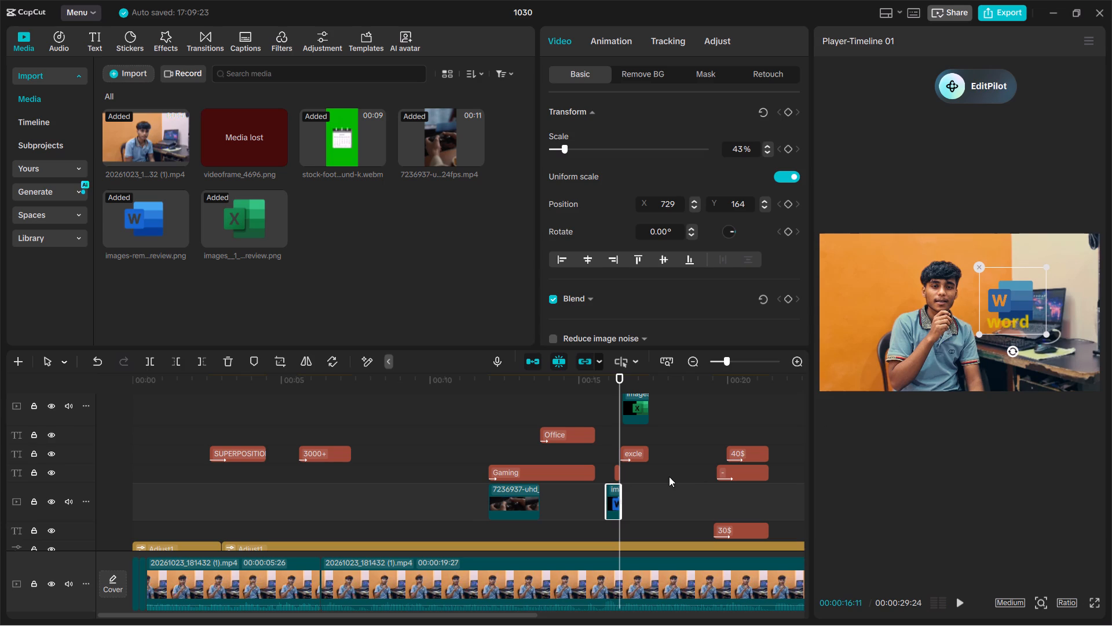
{"action": "left_click", "coordinate": [618, 472]}
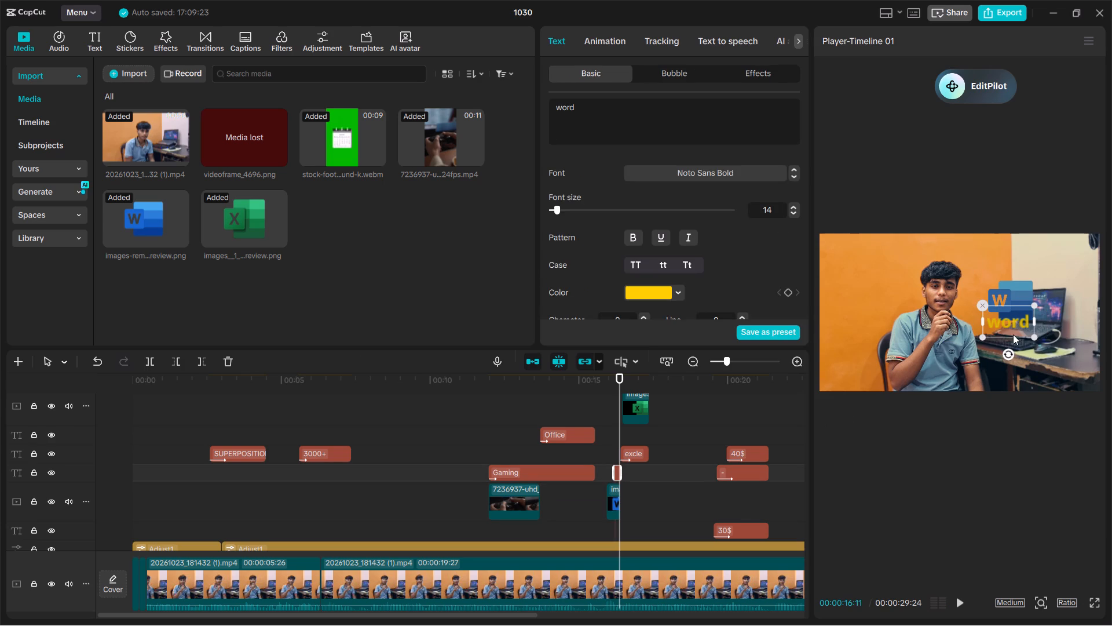
{"action": "left_click_drag", "start_coordinate": [986, 326], "coordinate": [986, 329]}
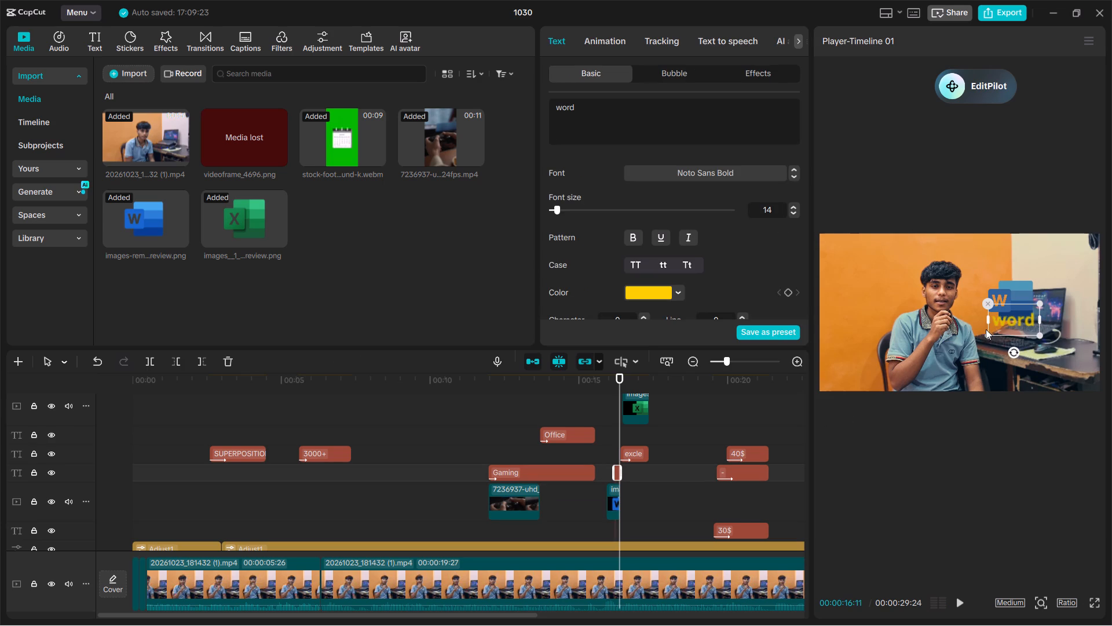
{"action": "left_click_drag", "start_coordinate": [986, 329], "coordinate": [993, 332]}
{"action": "left_click", "coordinate": [793, 208]}
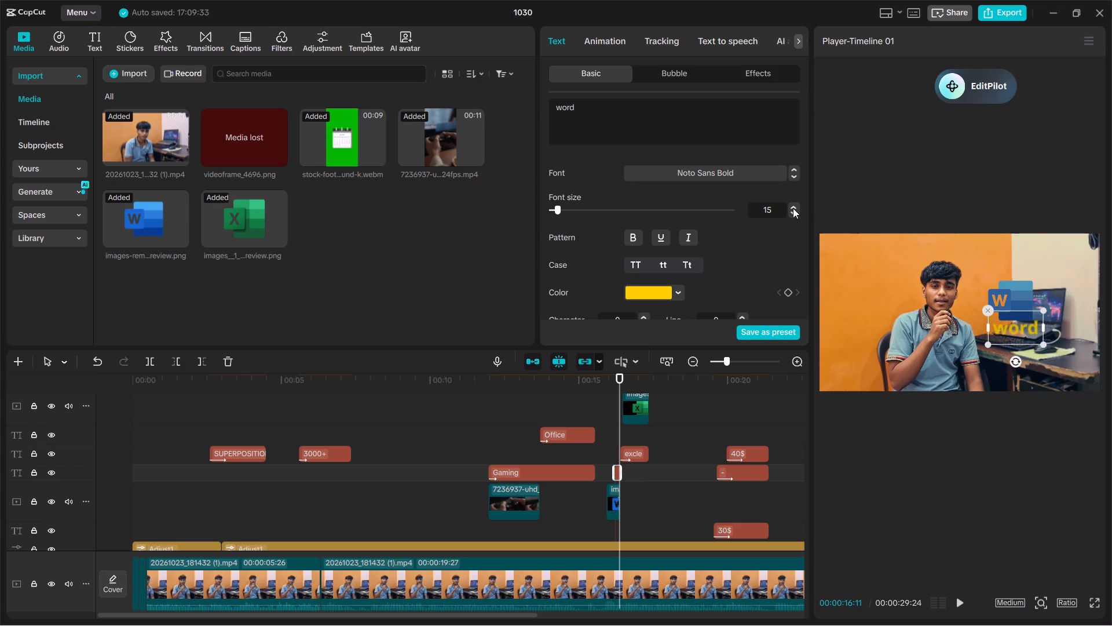
{"action": "left_click", "coordinate": [793, 208]}
Advance to 00:00:16:18 and move the "excle" text down to the desk area beside the speaker.
{"action": "key", "text": "space"}
{"action": "key", "text": "space"}
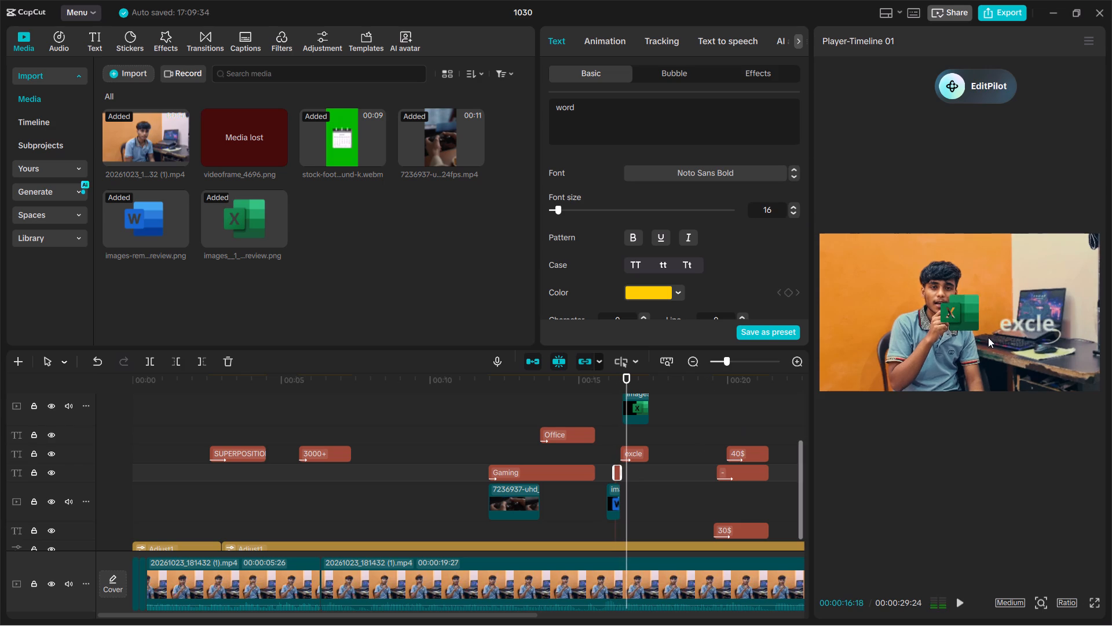
{"action": "left_click", "coordinate": [955, 314]}
{"action": "left_click", "coordinate": [1028, 322]}
{"action": "left_click_drag", "start_coordinate": [1028, 322], "coordinate": [1021, 352]}
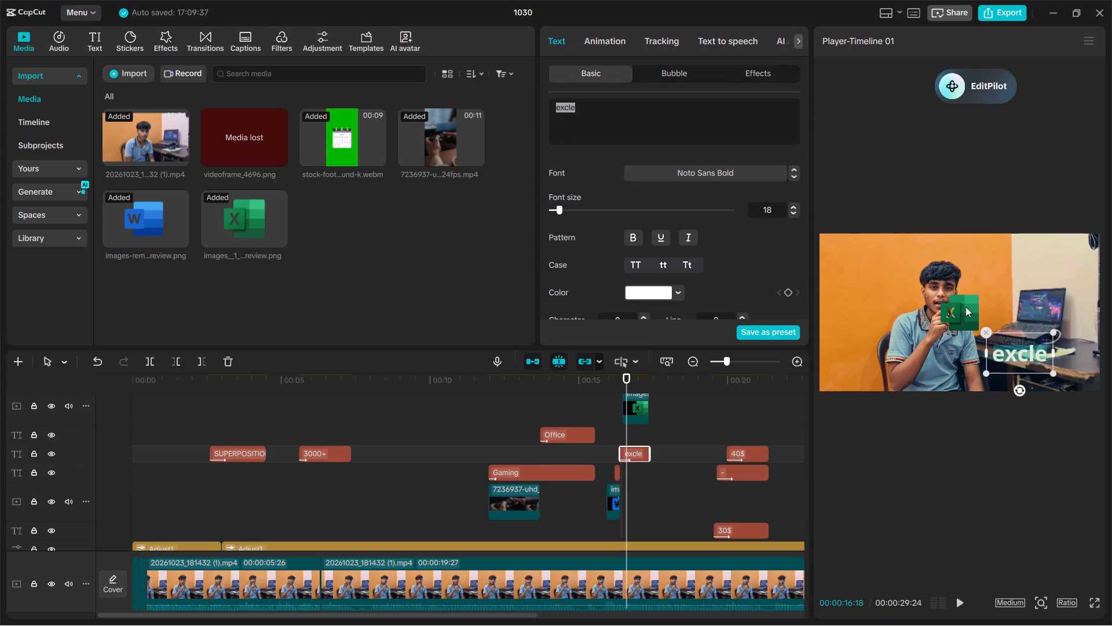
Move the Excel logo above the "excle" text at X 932, Y 0 and scale it to 39%.
{"action": "left_click", "coordinate": [965, 307]}
{"action": "left_click_drag", "start_coordinate": [950, 309], "coordinate": [1018, 307]}
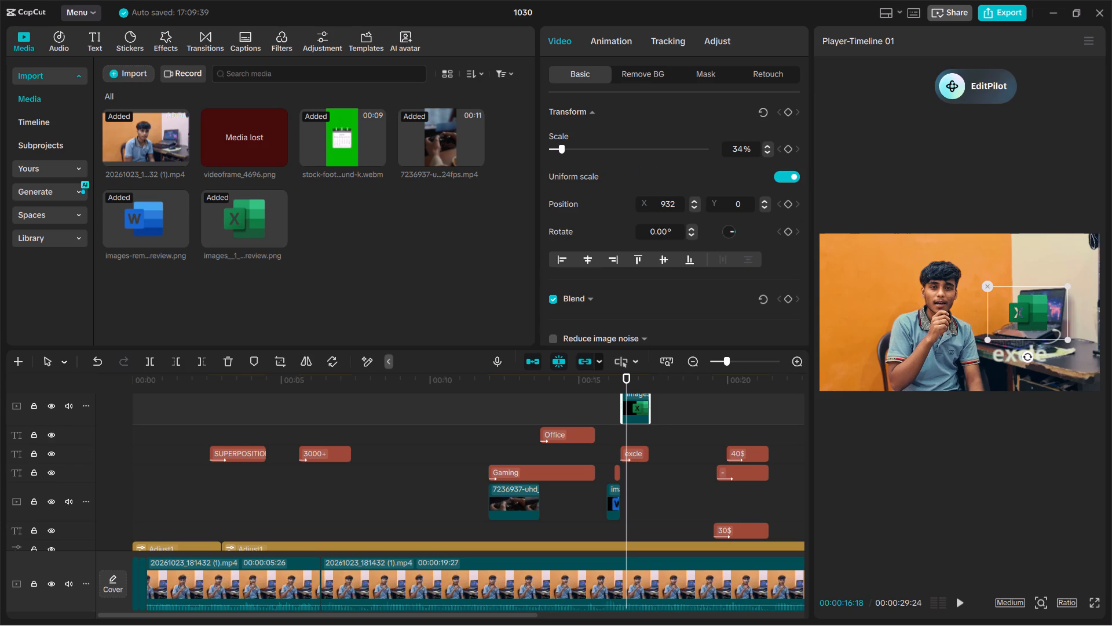
{"action": "triple_click", "coordinate": [767, 144]}
{"action": "double_click", "coordinate": [767, 144]}
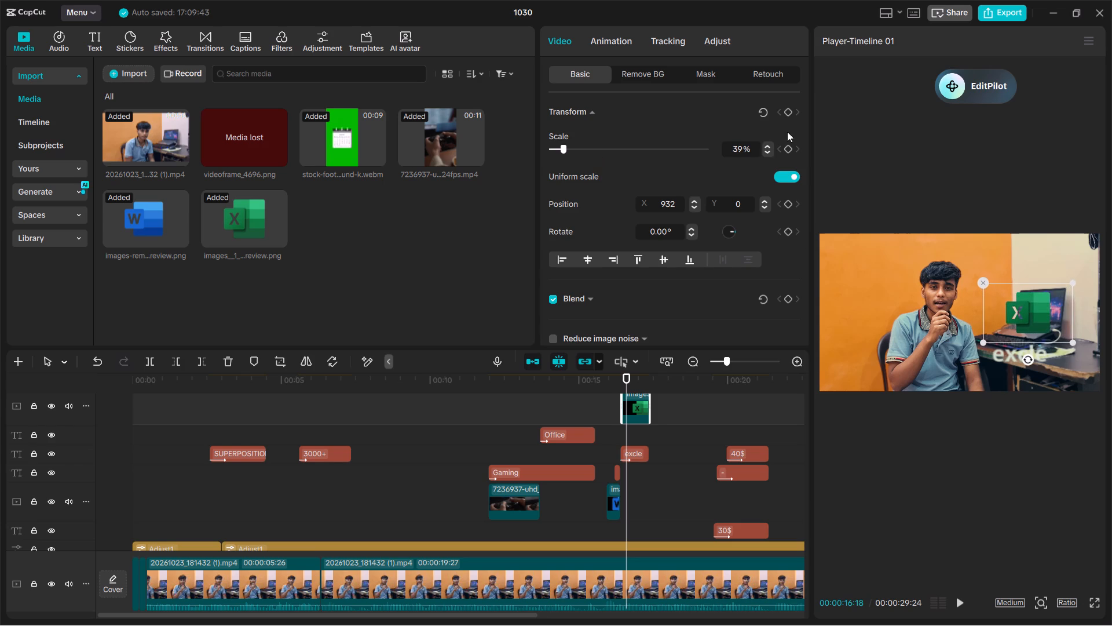
{"action": "left_click", "coordinate": [795, 129]}
Play back from about 00:00:15:22 to 00:00:16:24 to compare the placement of the Word and Excel logos with their texts.
{"action": "left_click", "coordinate": [588, 464]}
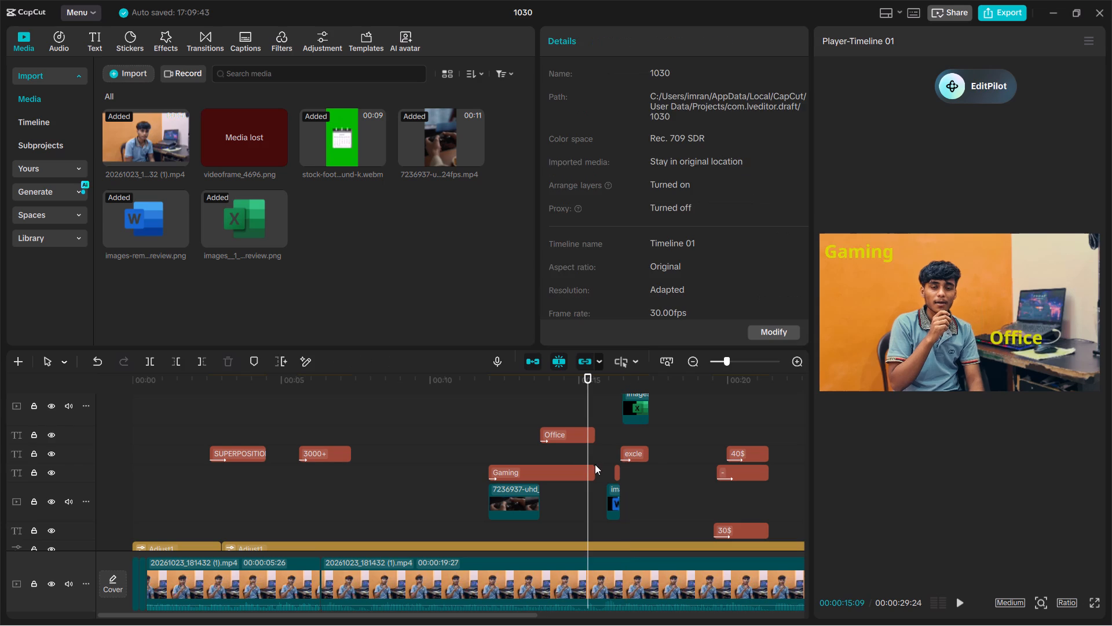
{"action": "left_click", "coordinate": [600, 464]}
{"action": "key", "text": "space"}
{"action": "key", "text": "space"}
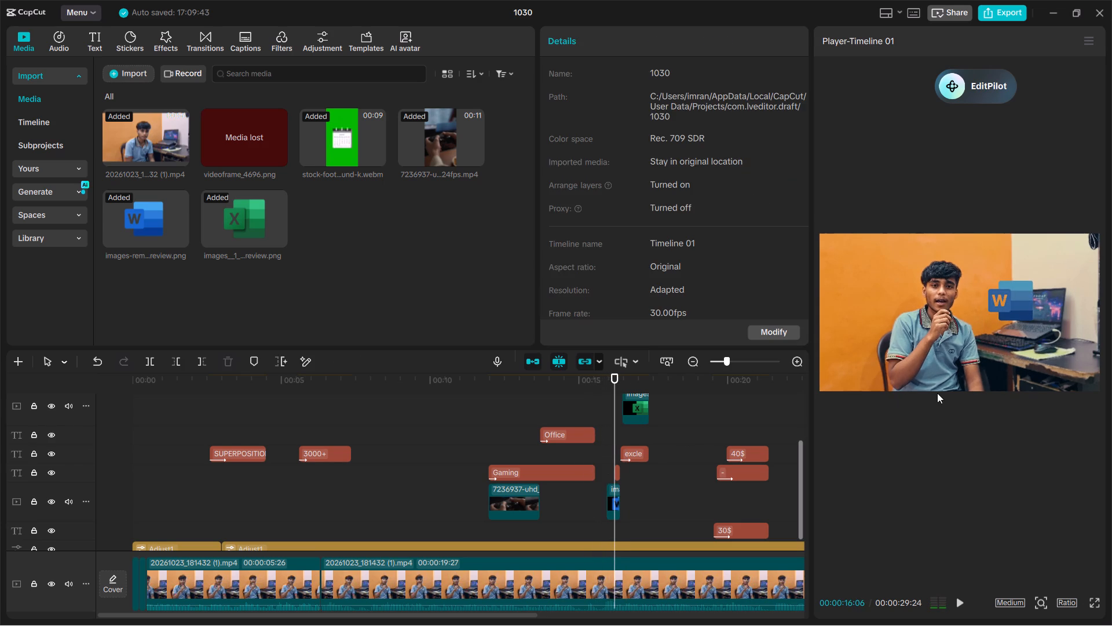
{"action": "key", "text": "space"}
{"action": "key", "text": "space"}
{"action": "key", "text": "space"}
{"action": "key", "text": "space"}
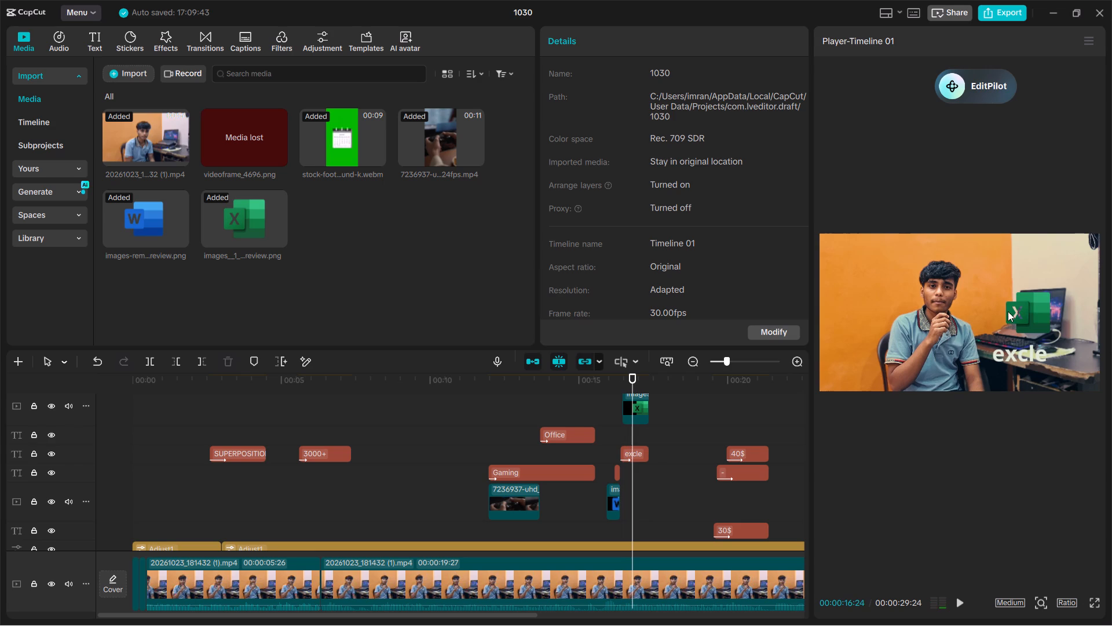
Reposition the Excel logo closer to the speaker at X 759, Y 60.
{"action": "left_click", "coordinate": [1018, 314]}
{"action": "left_click_drag", "start_coordinate": [1025, 314], "coordinate": [1008, 314]}
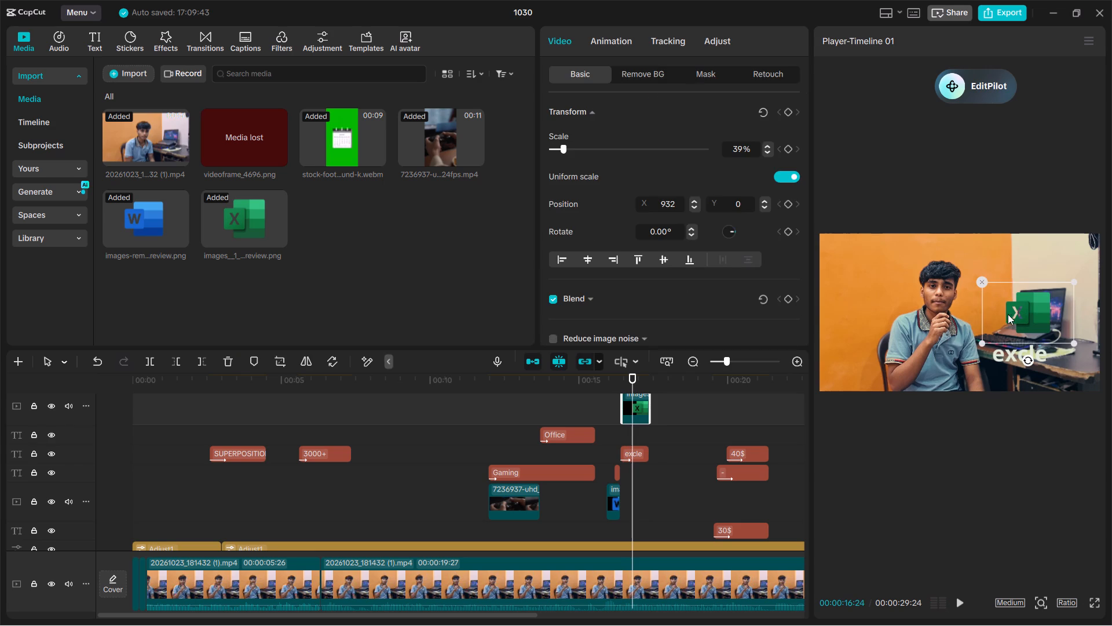
{"action": "left_click_drag", "start_coordinate": [1008, 314], "coordinate": [1012, 310]}
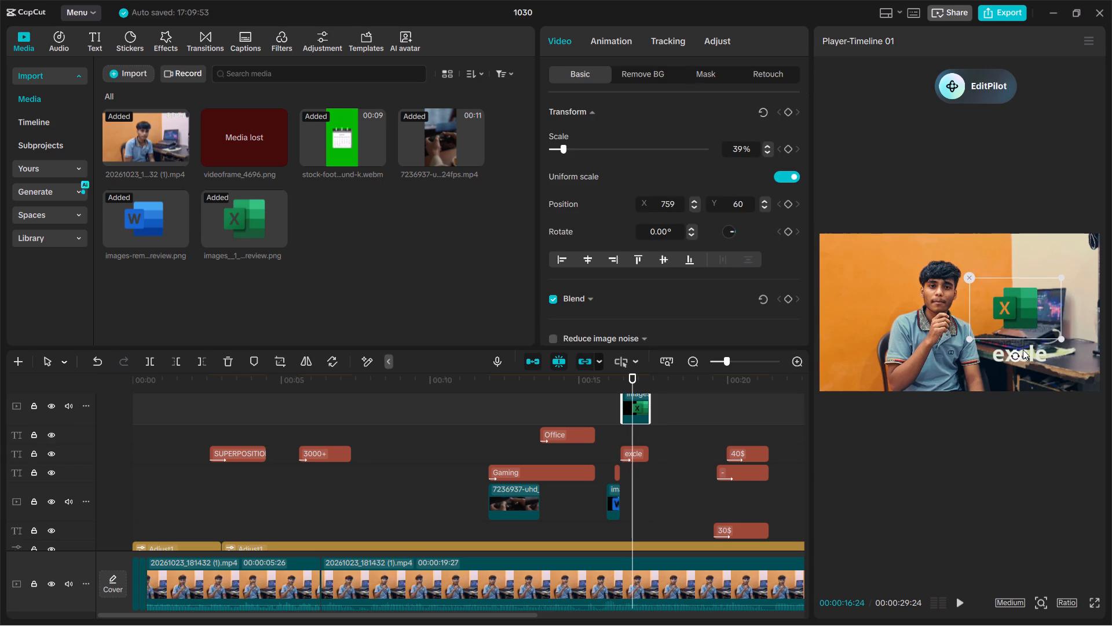
Replay the Word and Excel logo section up to 00:00:16:22 to check the Excel logo and "excle" text alignment.
{"action": "left_click", "coordinate": [1030, 350]}
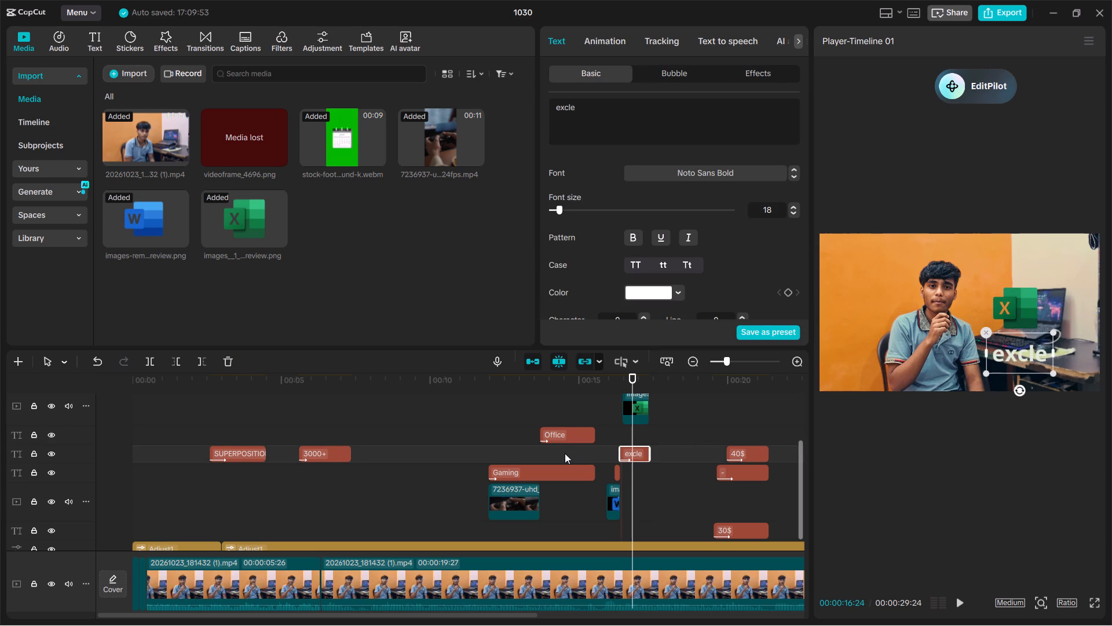
{"action": "left_click", "coordinate": [602, 449]}
{"action": "key", "text": "space"}
{"action": "key", "text": "space"}
{"action": "key", "text": "space"}
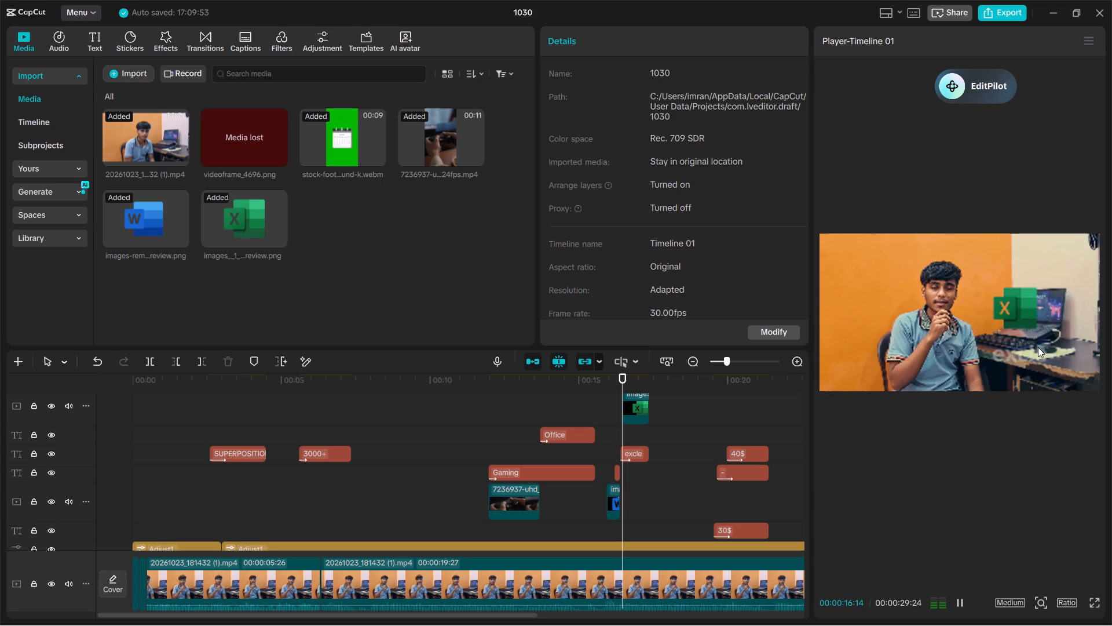
{"action": "key", "text": "space"}
{"action": "key", "text": "space"}
{"action": "key", "text": "space"}
Set the "excle" text's font size to 17 and its colour to yellow FFC700.
{"action": "left_click", "coordinate": [1028, 355]}
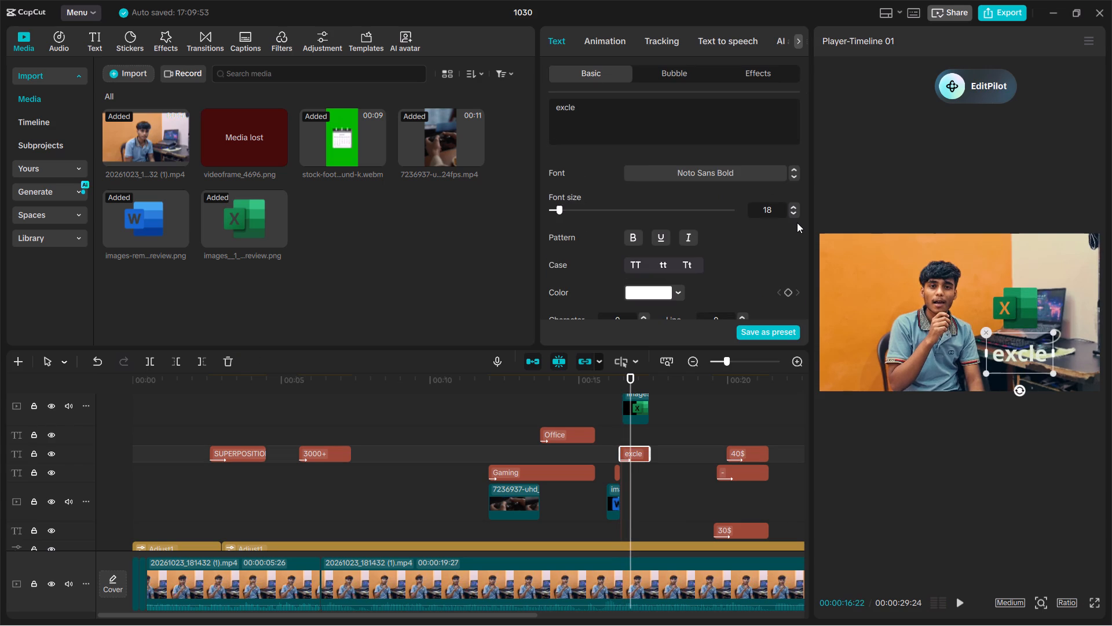
{"action": "left_click", "coordinate": [793, 213]}
{"action": "left_click", "coordinate": [648, 299]}
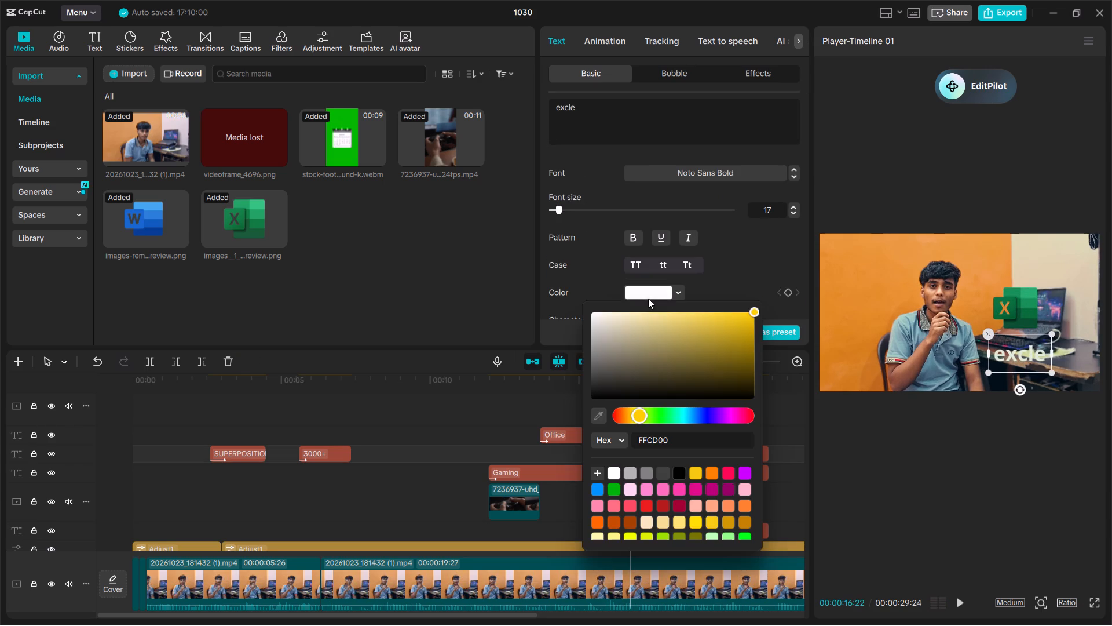
{"action": "left_click_drag", "start_coordinate": [683, 337], "coordinate": [840, 286]}
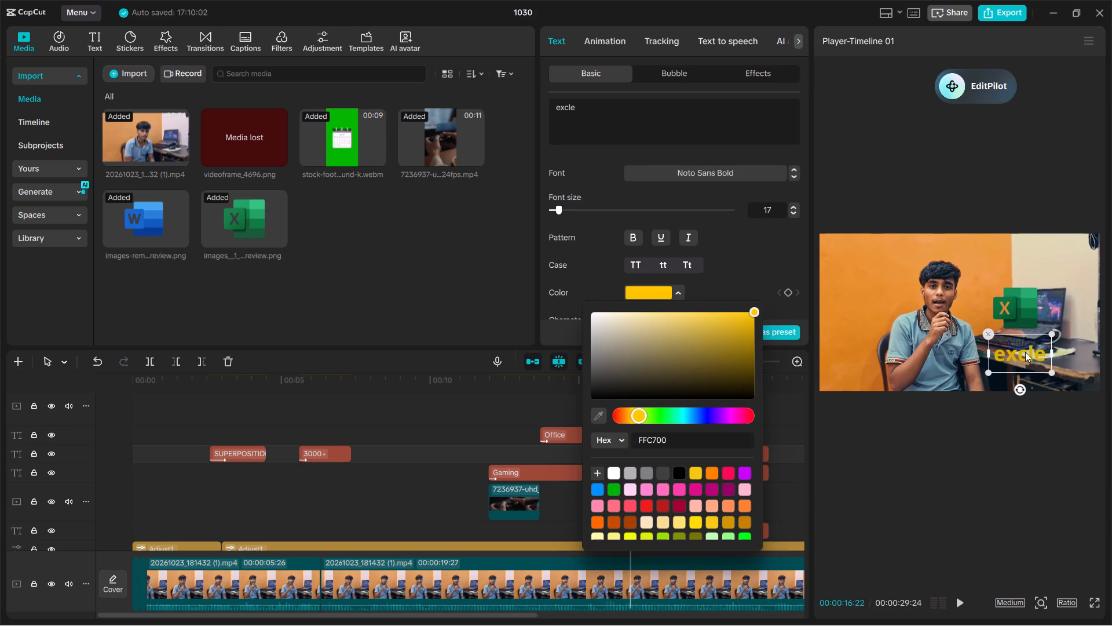
Move the "excle" text up in the frame so it sits directly beneath the Excel logo.
{"action": "left_click_drag", "start_coordinate": [1028, 357], "coordinate": [1033, 337]}
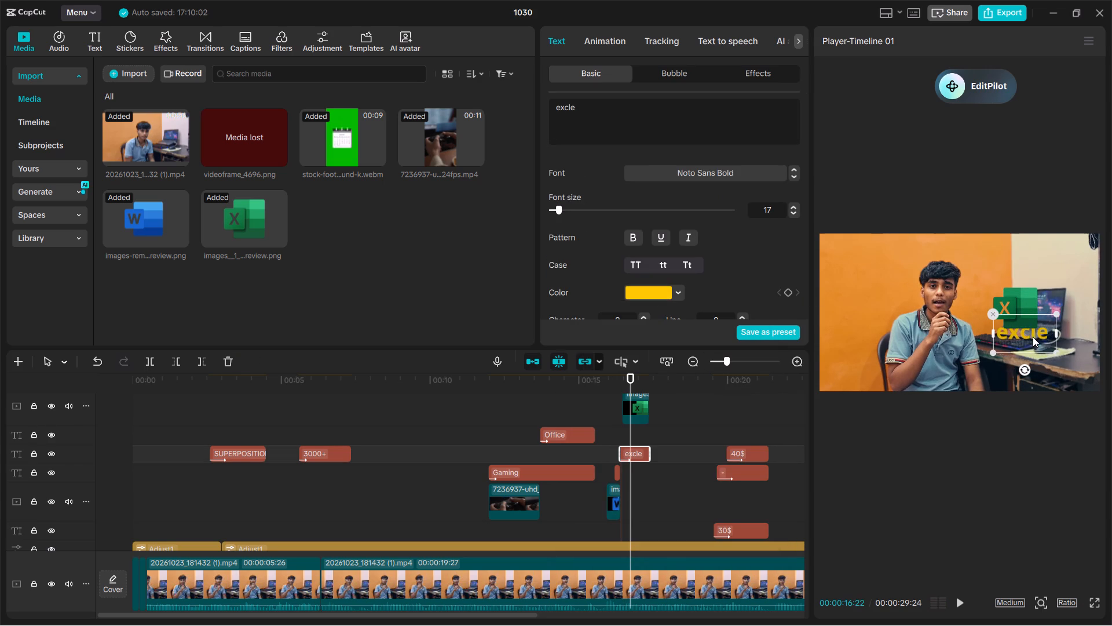
{"action": "left_click_drag", "start_coordinate": [1033, 337], "coordinate": [1031, 339]}
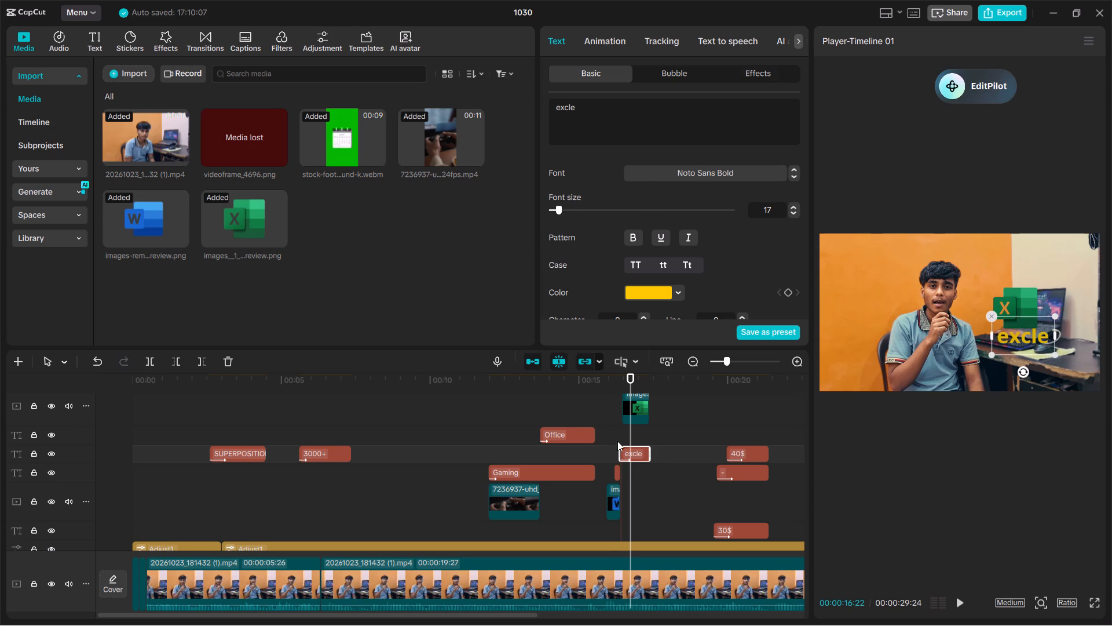
Replay the Word and Excel logo section between about 00:00:15:17 and 00:00:16:24 to compare the placement of both text labels.
{"action": "left_click", "coordinate": [617, 441]}
{"action": "left_click", "coordinate": [617, 441]}
{"action": "left_click", "coordinate": [613, 439]}
{"action": "key", "text": "space"}
{"action": "key", "text": "space"}
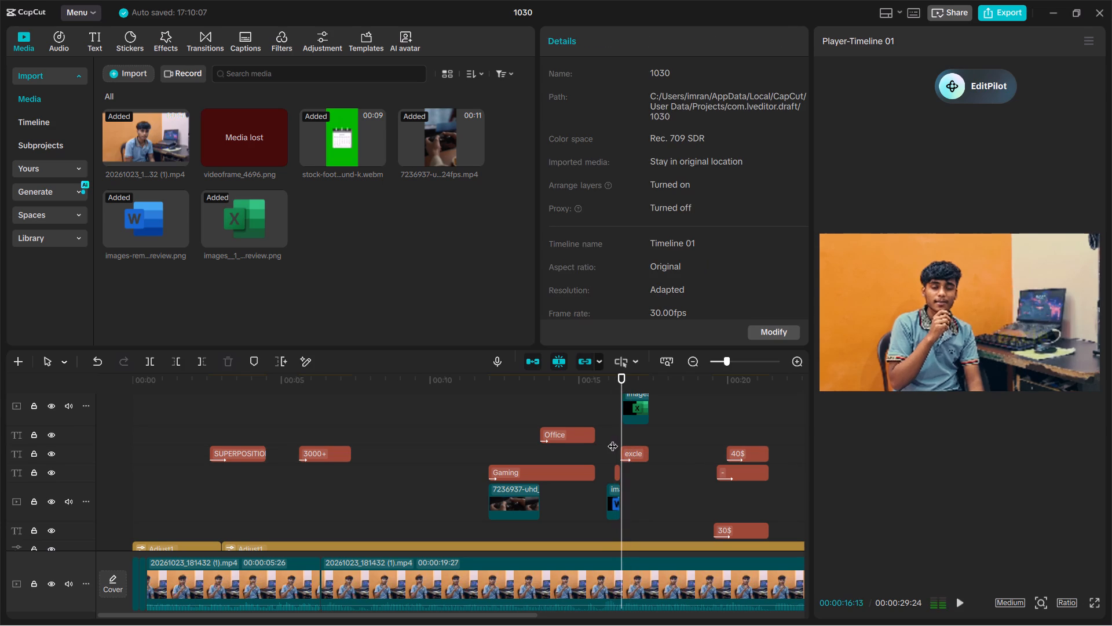
{"action": "key", "text": "space"}
{"action": "key", "text": "space"}
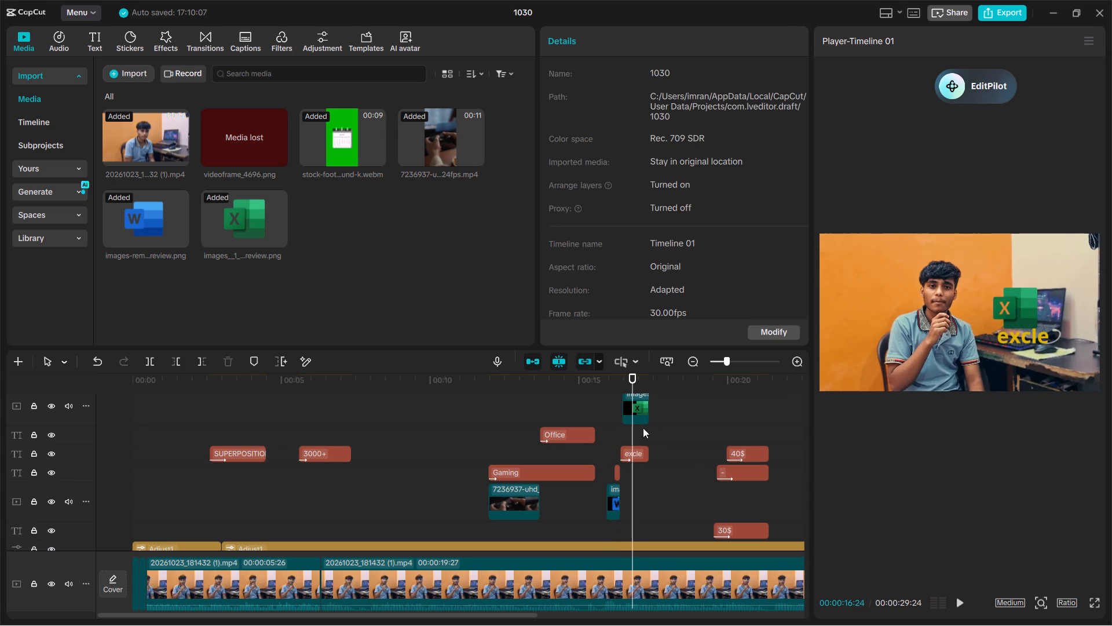
{"action": "key", "text": "space"}
{"action": "key", "text": "space"}
{"action": "left_click_drag", "start_coordinate": [641, 428], "coordinate": [570, 436]}
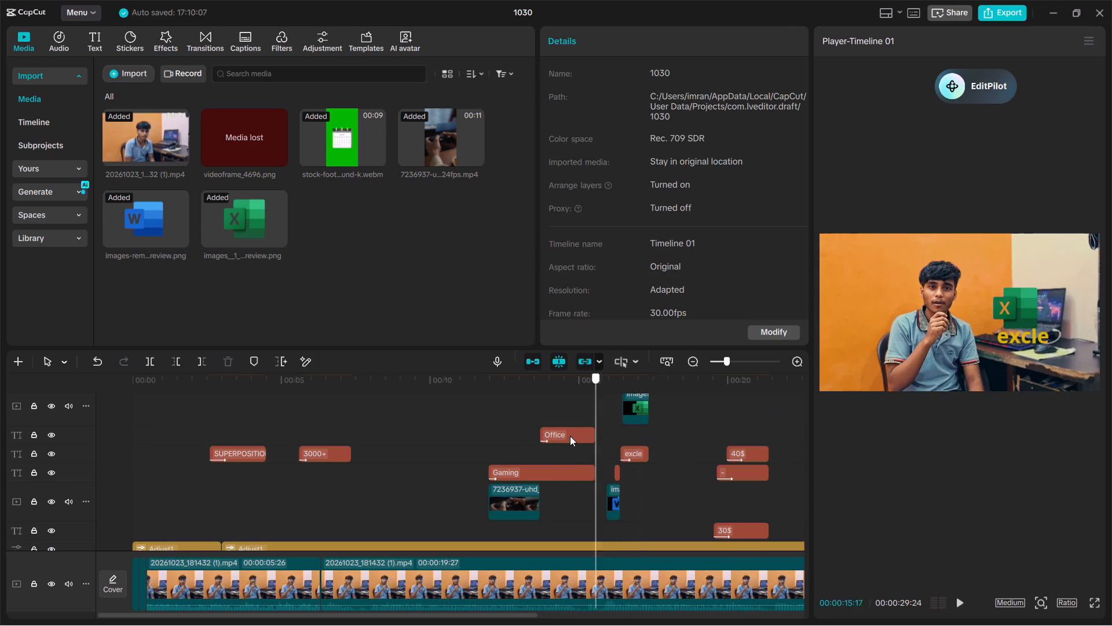
{"action": "left_click_drag", "start_coordinate": [570, 436], "coordinate": [594, 431]}
{"action": "key", "text": "space"}
{"action": "key", "text": "space"}
{"action": "key", "text": "space"}
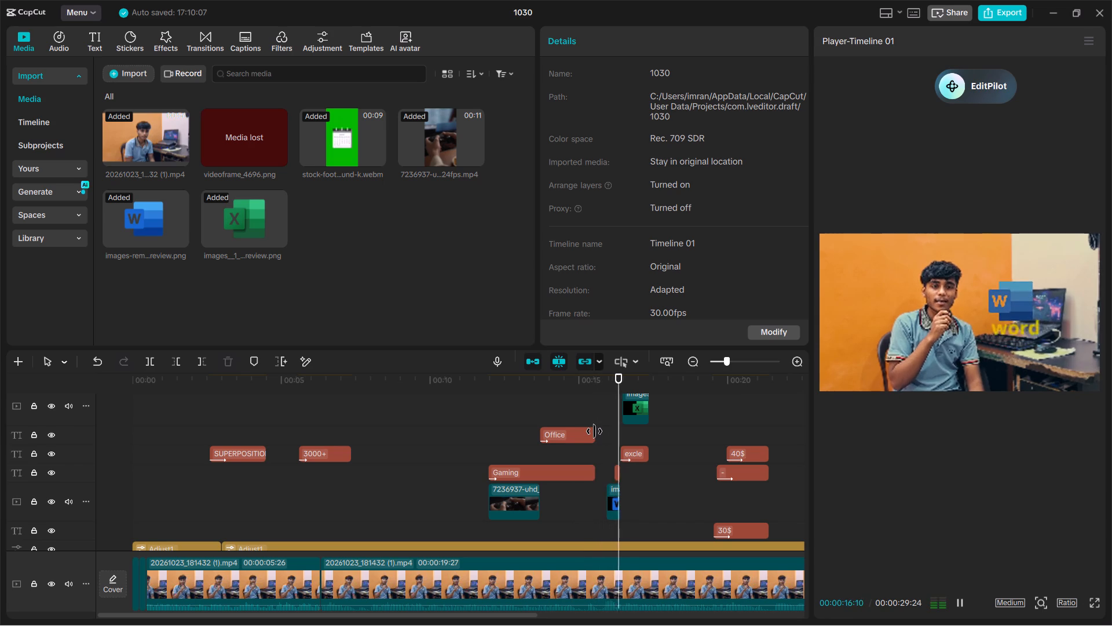
{"action": "key", "text": "space"}
Nudge the "excle" text slightly towards the speaker so it is centred just below the Excel logo.
{"action": "left_click", "coordinate": [1012, 334]}
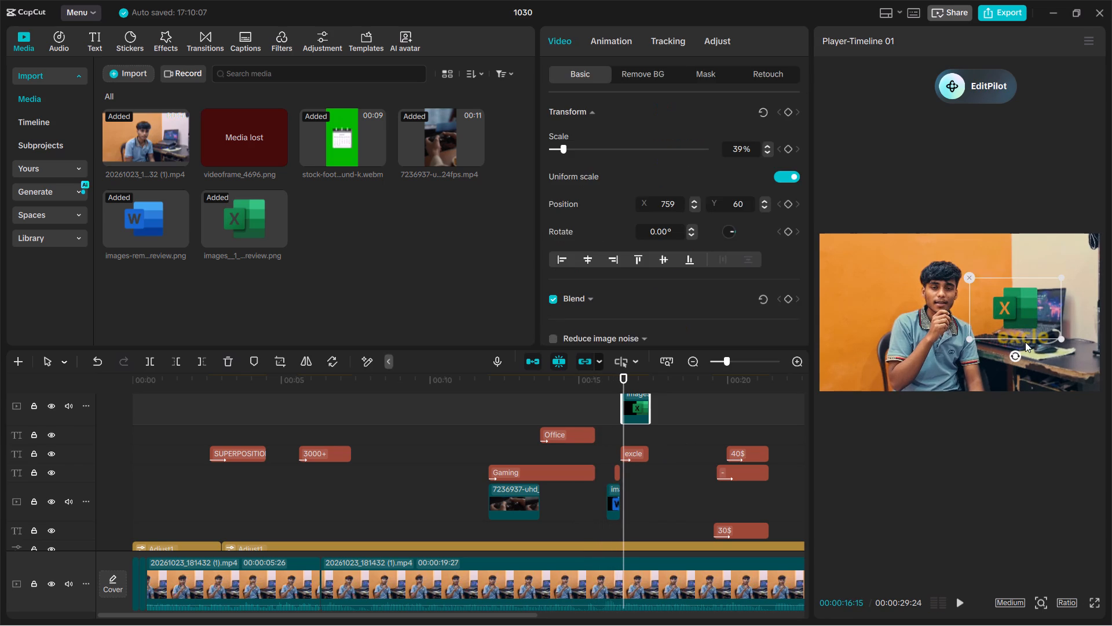
{"action": "left_click", "coordinate": [1025, 342]}
{"action": "left_click_drag", "start_coordinate": [1025, 342], "coordinate": [1023, 334]}
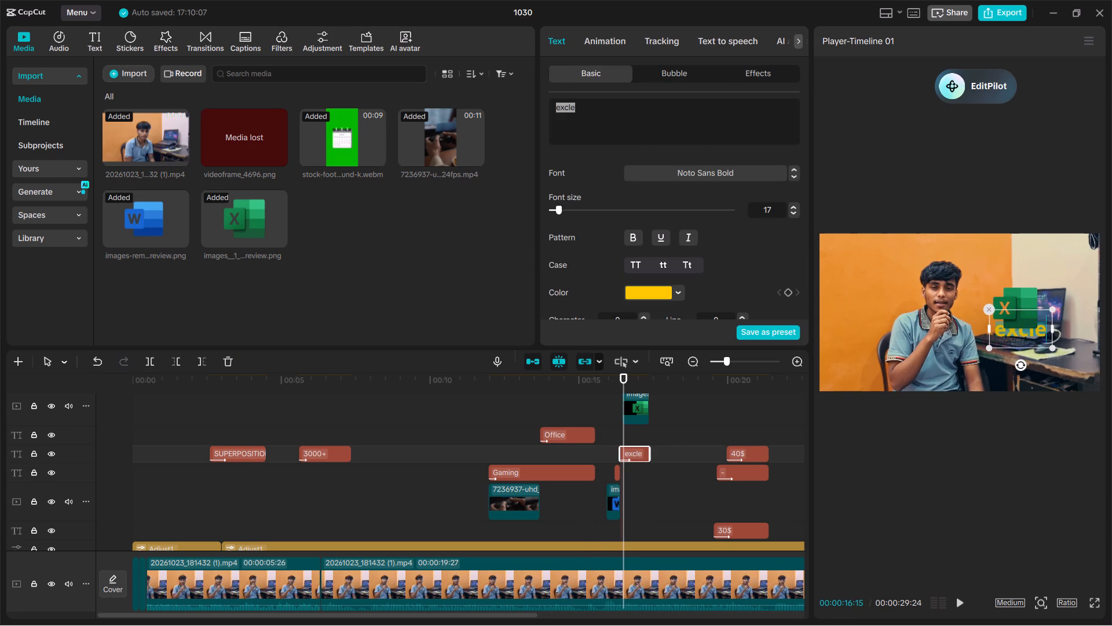
{"action": "left_click_drag", "start_coordinate": [1023, 334], "coordinate": [1016, 347]}
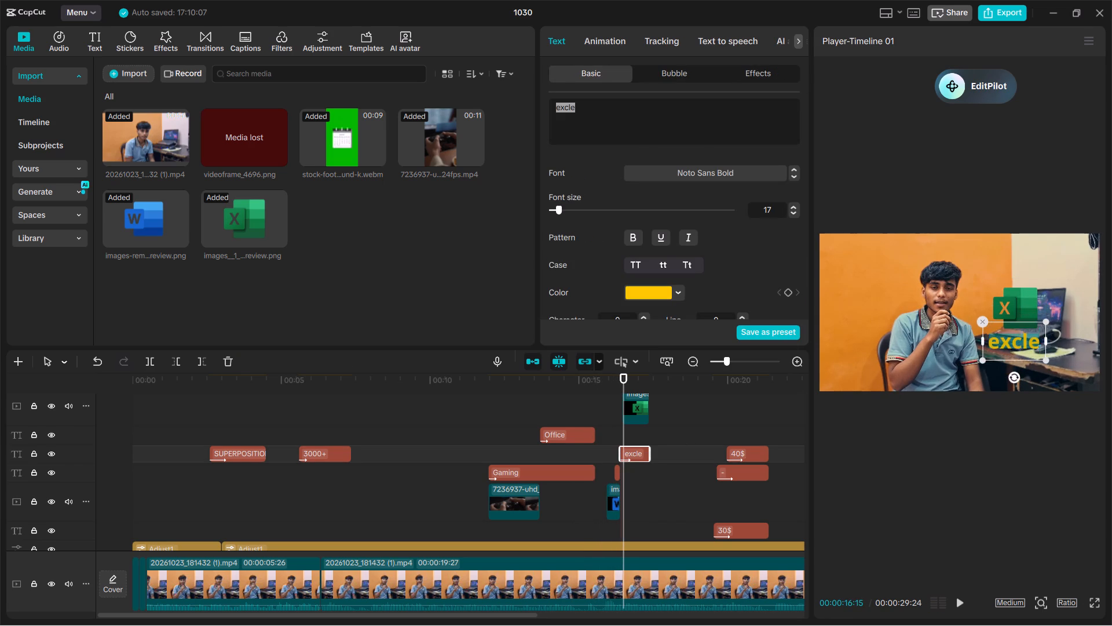
{"action": "left_click_drag", "start_coordinate": [1016, 347], "coordinate": [1025, 342]}
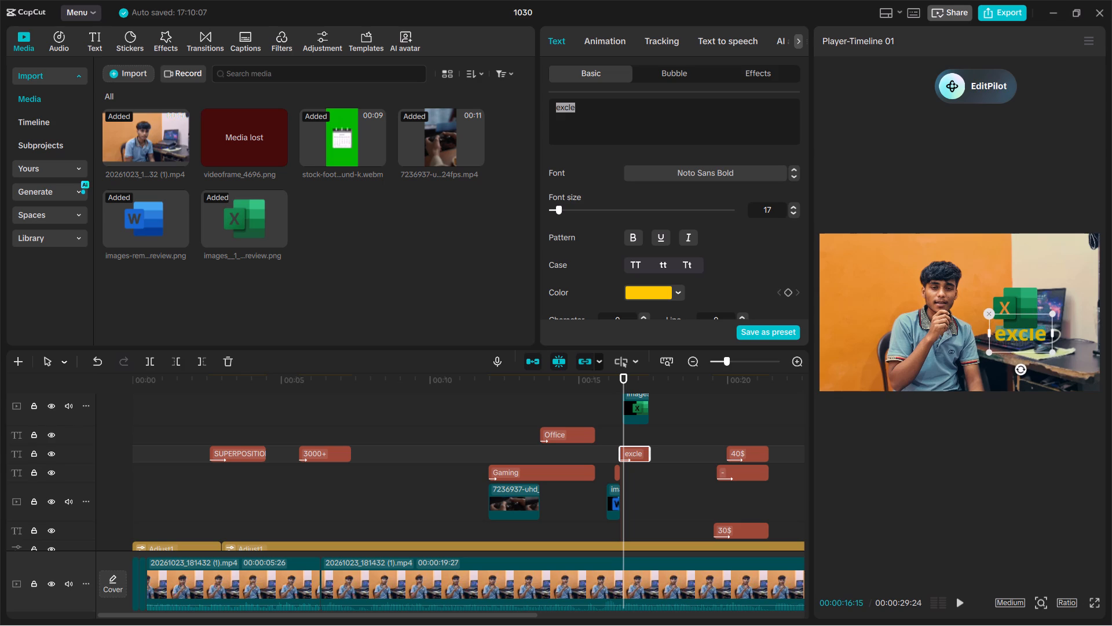
{"action": "left_click_drag", "start_coordinate": [1025, 342], "coordinate": [1018, 342]}
Move the "excle" text clip to a track above the Excel logo clip, starting at about 00:00:16:15.
{"action": "left_click_drag", "start_coordinate": [635, 456], "coordinate": [635, 398]}
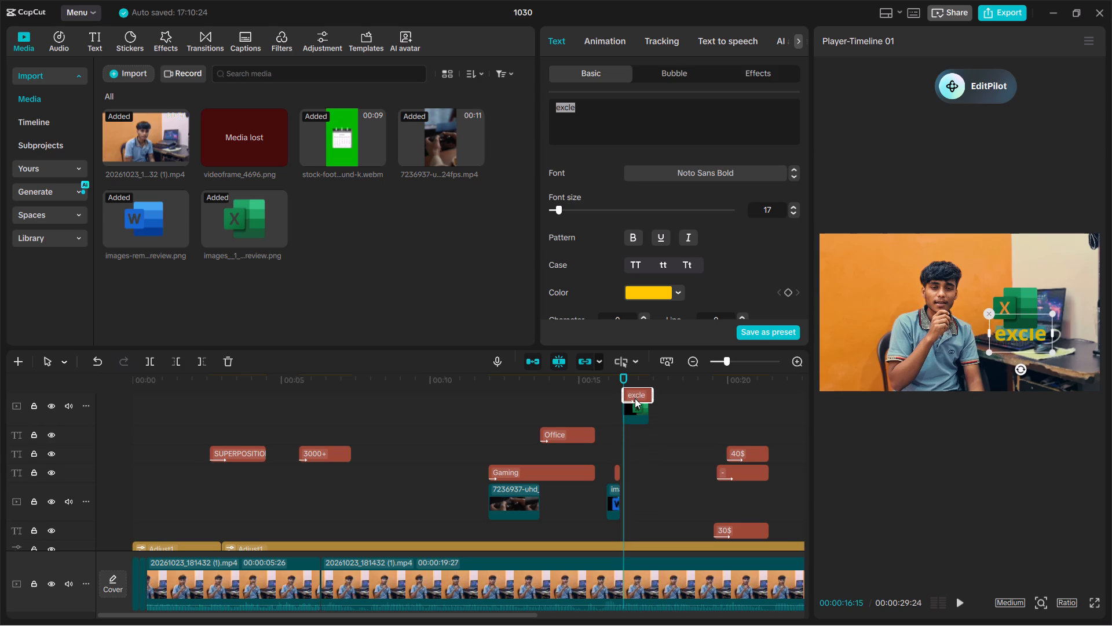
{"action": "left_click_drag", "start_coordinate": [635, 398], "coordinate": [635, 385]}
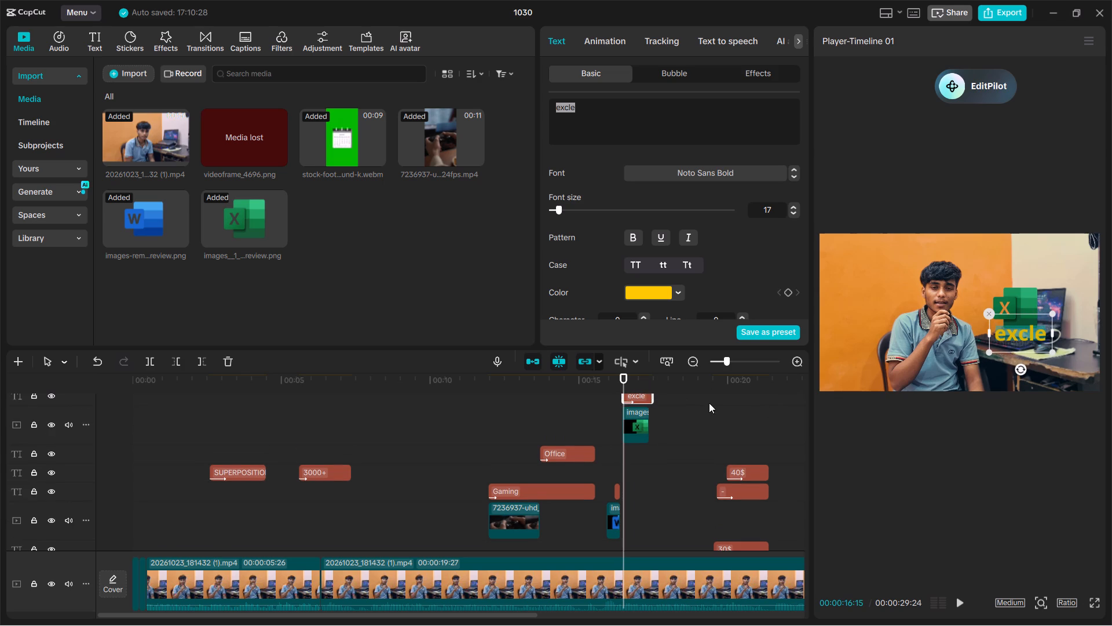
Trim the ends of the Excel logo clip and the "excle" text clip to about 00:00:17.
{"action": "key", "text": "space"}
{"action": "key", "text": "space"}
{"action": "key", "text": "space"}
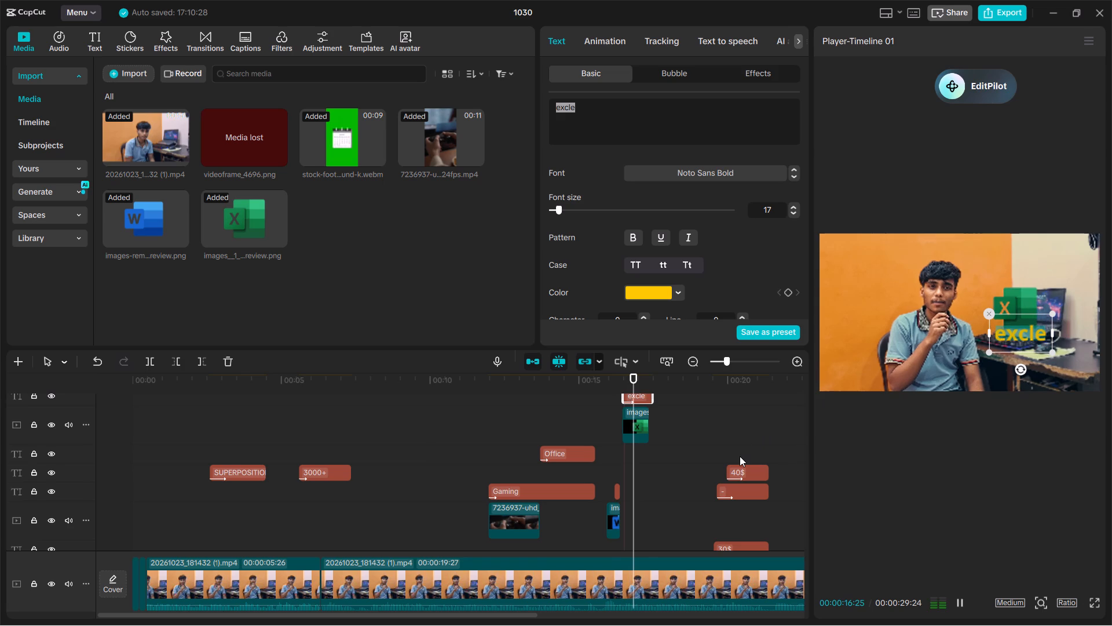
{"action": "key", "text": "space"}
{"action": "key", "text": "space"}
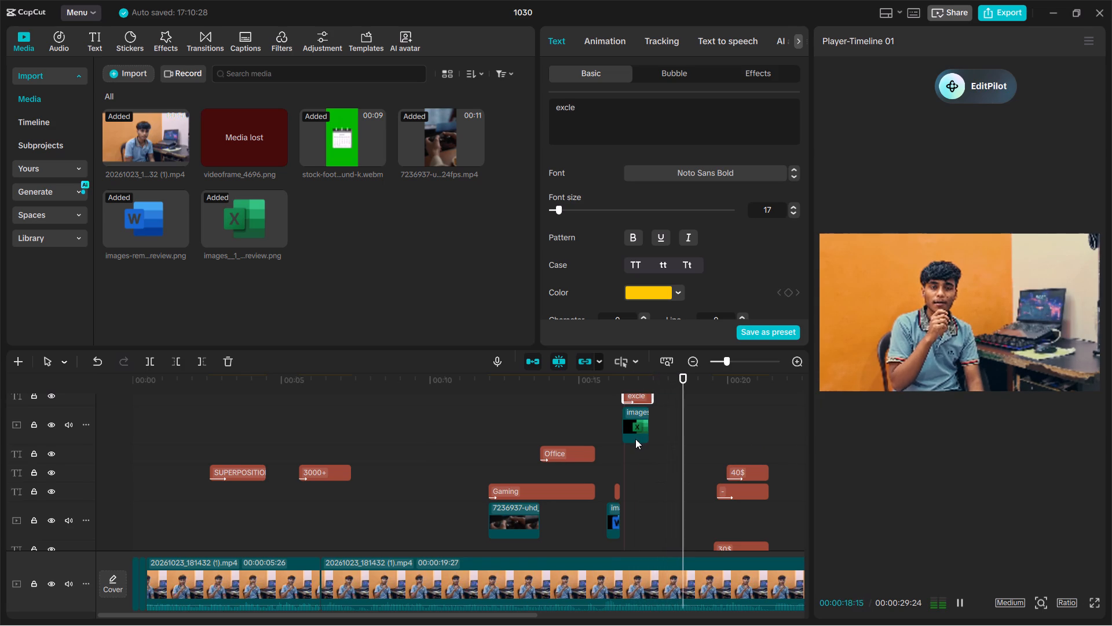
{"action": "key", "text": "space"}
{"action": "left_click", "coordinate": [635, 436]}
{"action": "left_click_drag", "start_coordinate": [653, 431], "coordinate": [643, 431]}
{"action": "left_click", "coordinate": [643, 395]}
{"action": "left_click_drag", "start_coordinate": [651, 398], "coordinate": [641, 398]}
Play on past the "30$ - 40$" texts to 00:00:24:14 to find where the next text label belongs.
{"action": "key", "text": "space"}
{"action": "key", "text": "space"}
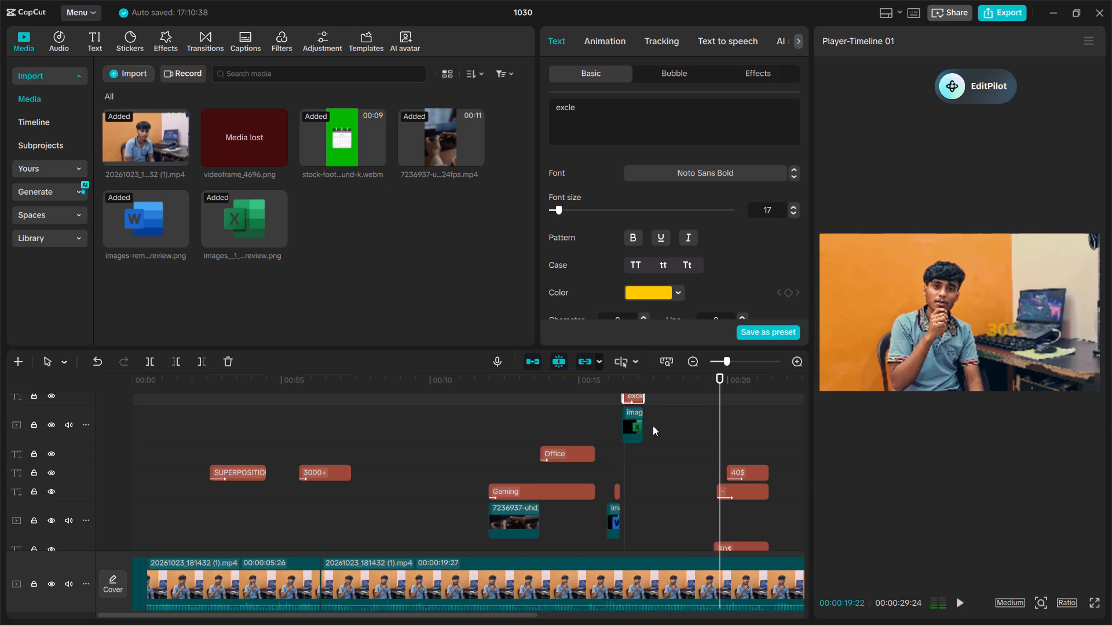
{"action": "key", "text": "space"}
{"action": "key", "text": "space"}
{"action": "key", "text": "space"}
{"action": "key", "text": "space"}
{"action": "key", "text": "space"}
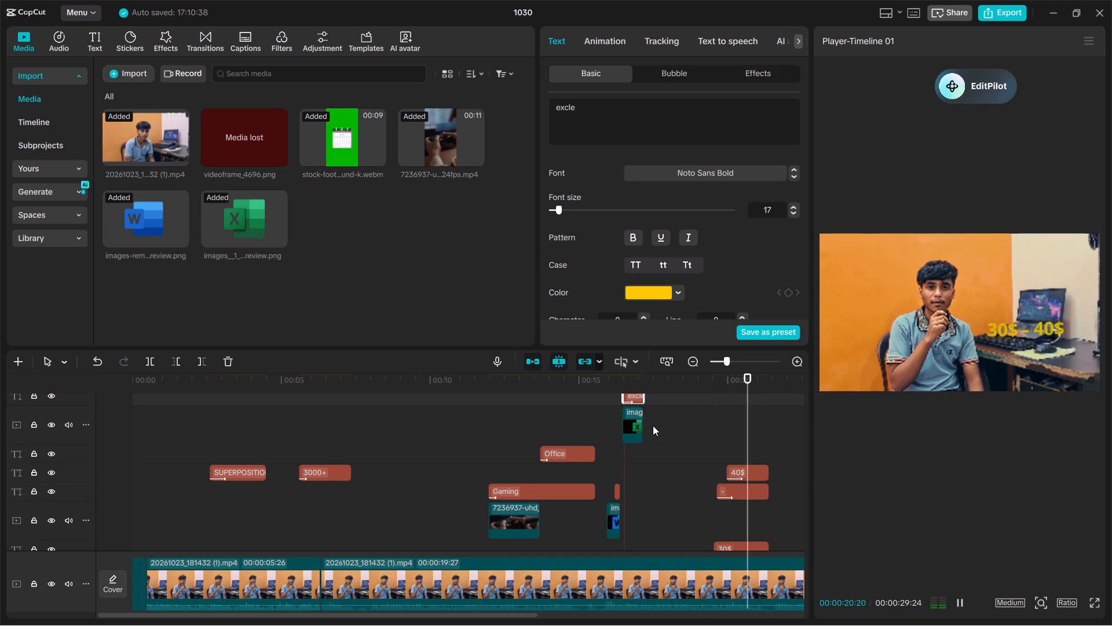
{"action": "key", "text": "space"}
{"action": "key", "text": "space"}
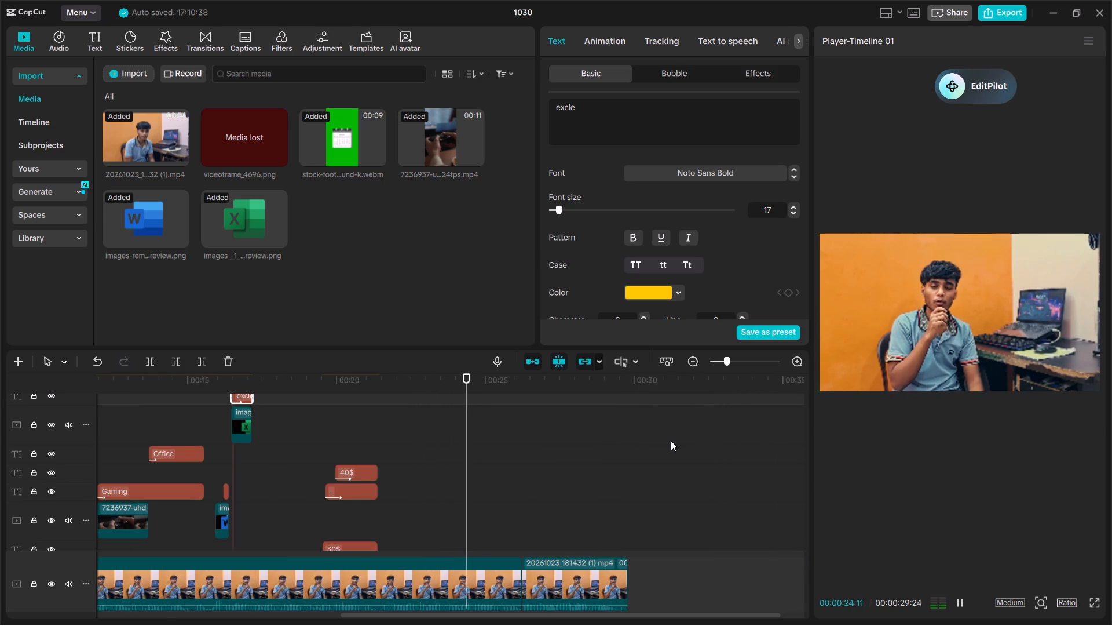
{"action": "key", "text": "space"}
{"action": "key", "text": "space"}
{"action": "key", "text": "space"}
{"action": "left_click_drag", "start_coordinate": [481, 421], "coordinate": [412, 431]}
{"action": "key", "text": "space"}
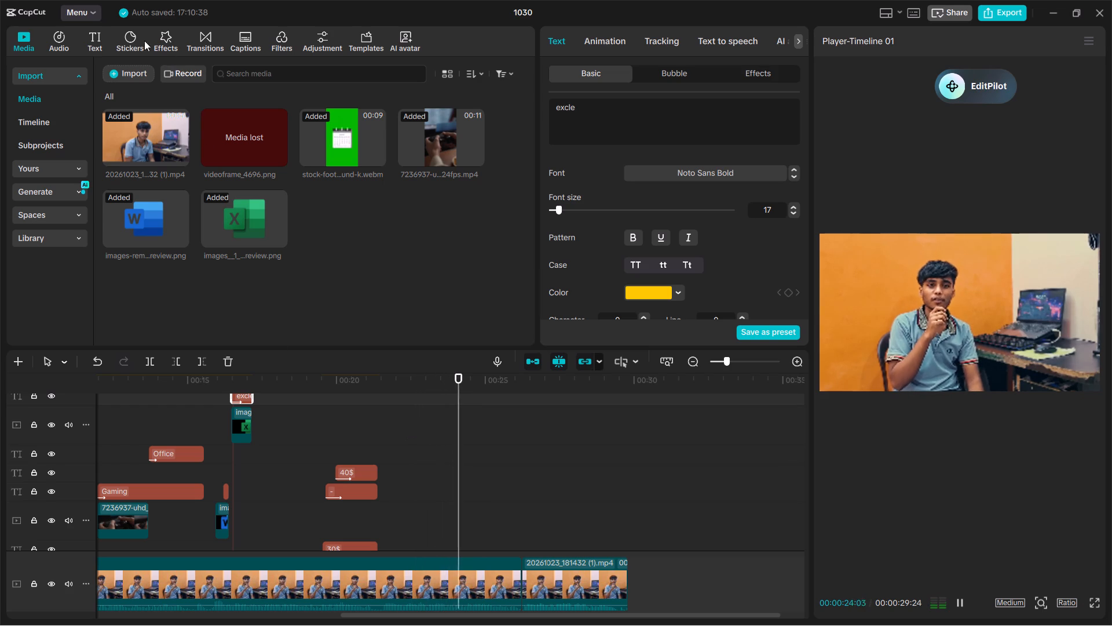
{"action": "key", "text": "space"}
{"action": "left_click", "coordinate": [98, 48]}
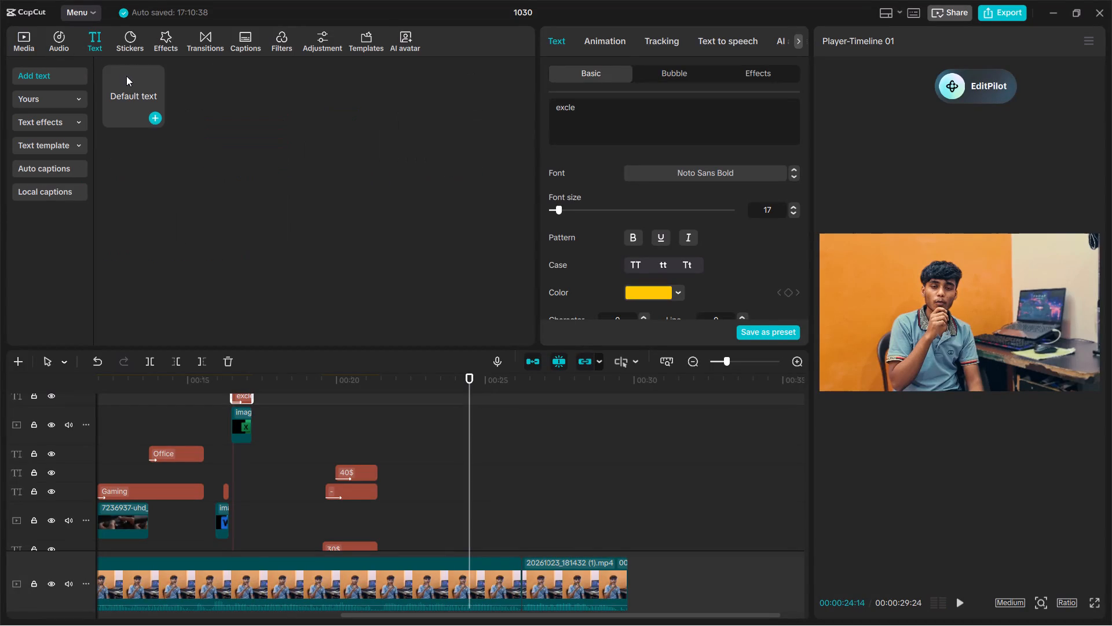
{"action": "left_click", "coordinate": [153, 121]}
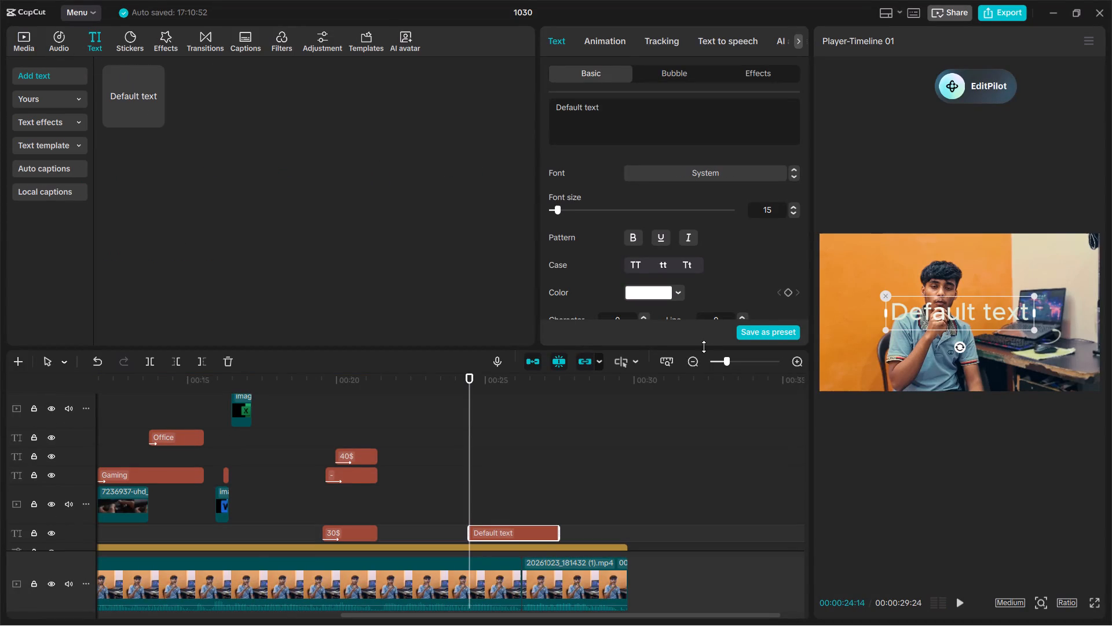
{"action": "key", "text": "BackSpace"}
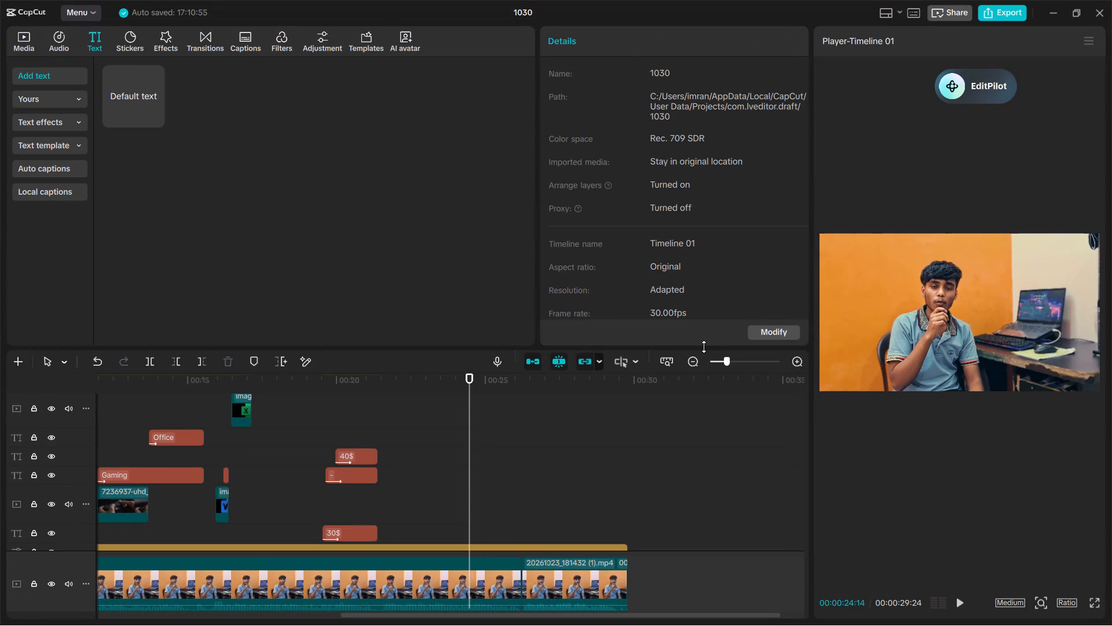
Duplicate the yellow "40$" text clip and place the copy at about 00:00:26 on the same track.
{"action": "left_click", "coordinate": [352, 461]}
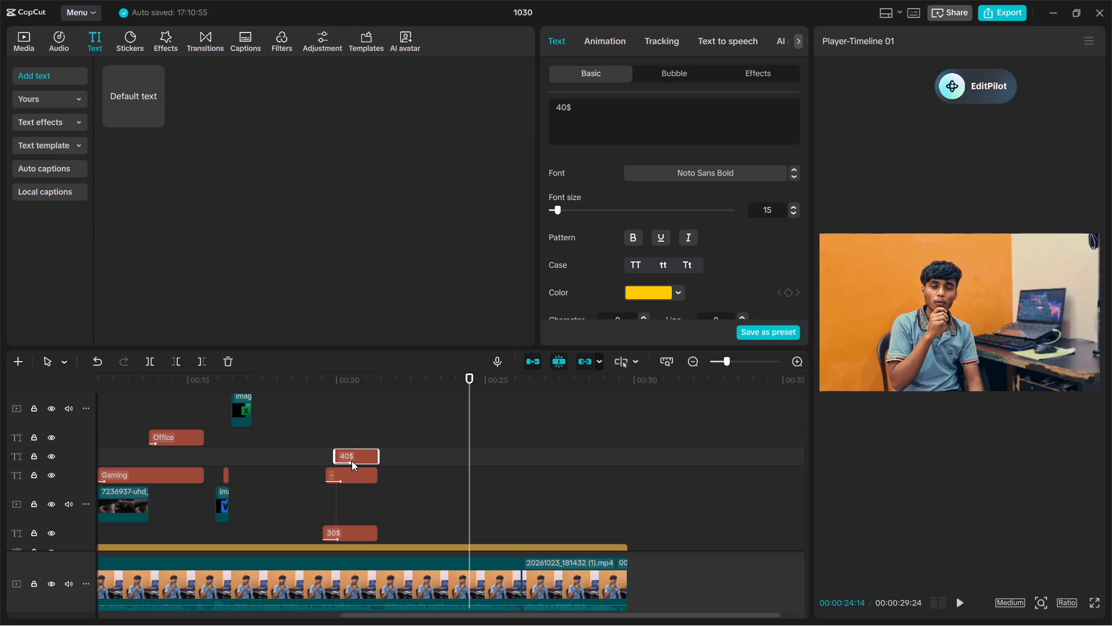
{"action": "key", "text": "ctrl+c"}
{"action": "key", "text": "ctrl+v"}
{"action": "left_click_drag", "start_coordinate": [481, 452], "coordinate": [524, 453]}
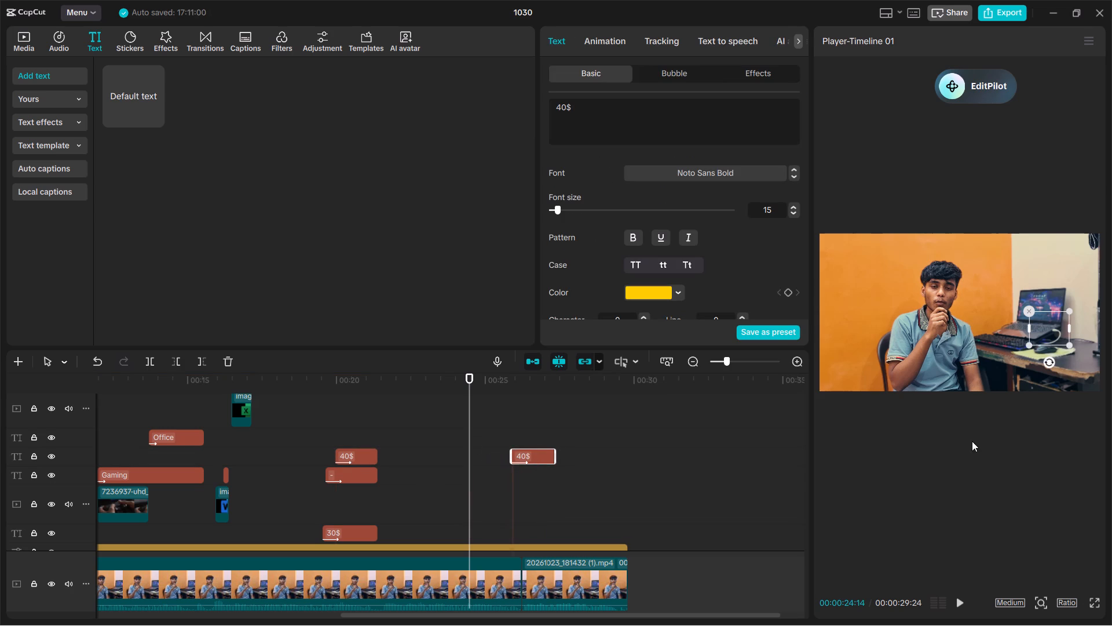
Change the wording of the copied "40$" text to "3500+".
{"action": "left_click", "coordinate": [519, 424]}
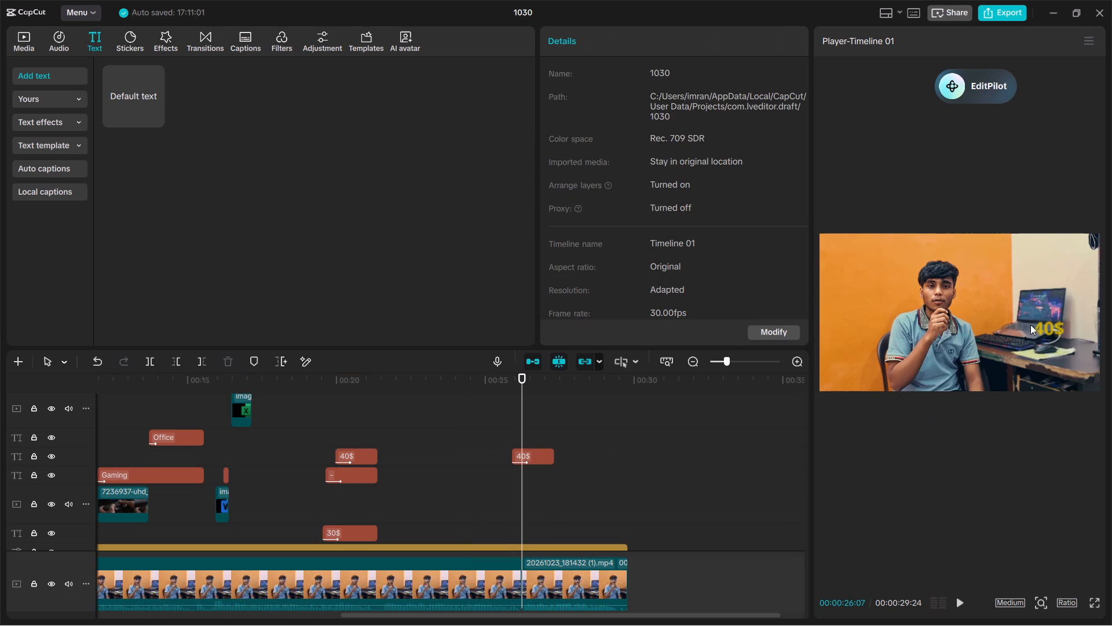
{"action": "double_click", "coordinate": [1048, 325]}
{"action": "key", "text": "BackSpace"}
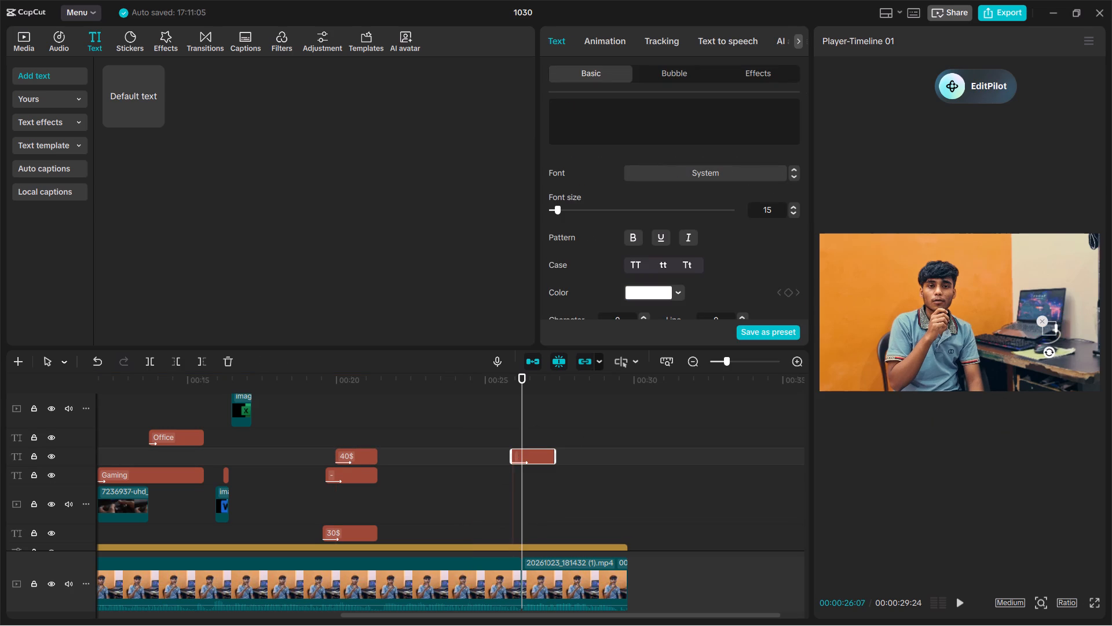
{"action": "type", "text": "35"}
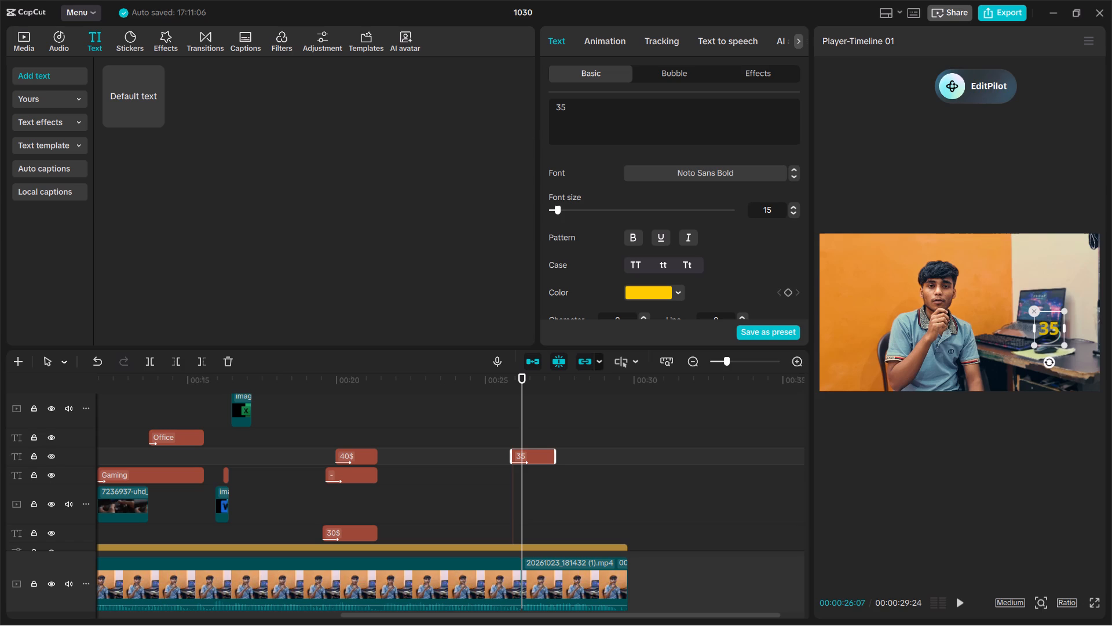
{"action": "type", "text": "00"}
{"action": "key", "text": "shift+plus"}
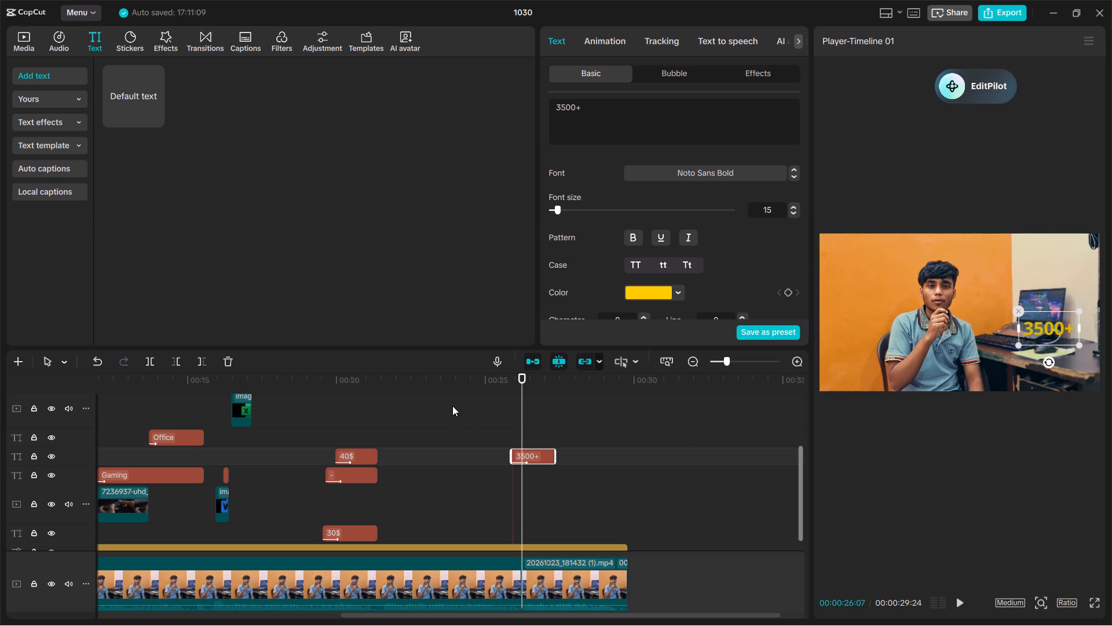
Play the speech around 00:00:23:25 to 00:00:24:22 and move the "3500+" text clip to start at about 00:00:23:24.
{"action": "left_click", "coordinate": [516, 416]}
{"action": "left_click_drag", "start_coordinate": [516, 416], "coordinate": [451, 428]}
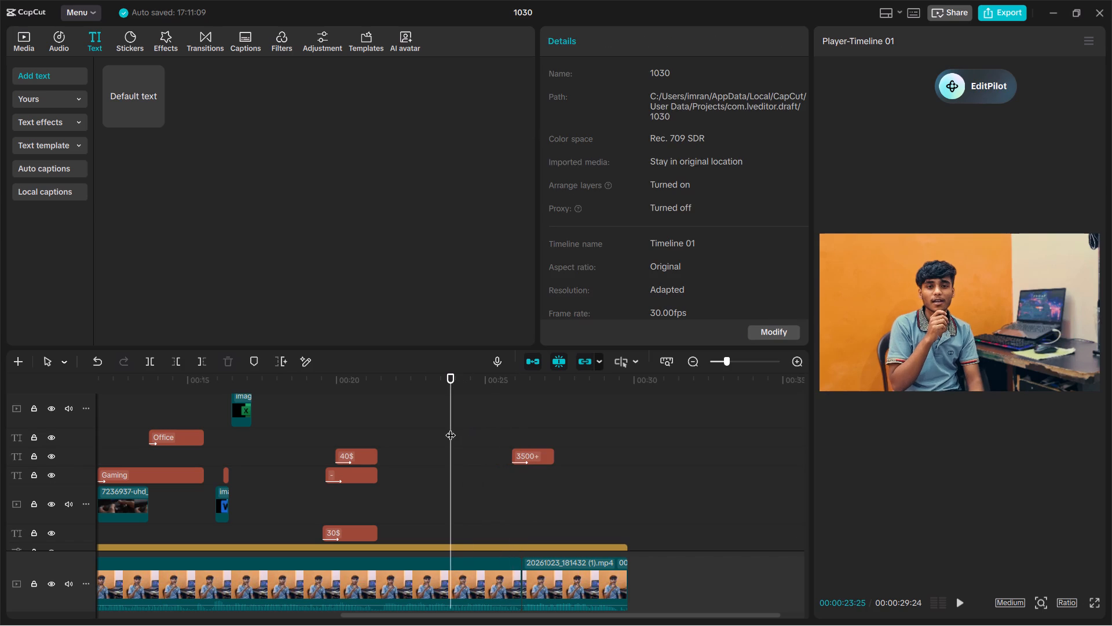
{"action": "key", "text": "space"}
{"action": "key", "text": "space"}
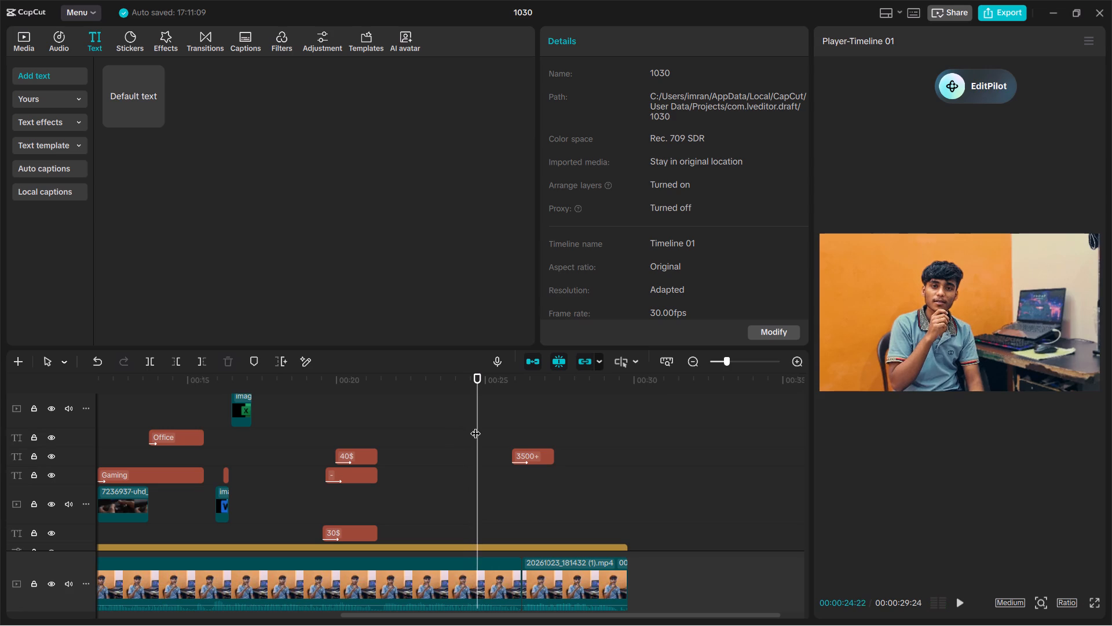
{"action": "left_click_drag", "start_coordinate": [475, 426], "coordinate": [418, 438]}
{"action": "key", "text": "space"}
{"action": "key", "text": "space"}
{"action": "key", "text": "space"}
{"action": "key", "text": "space"}
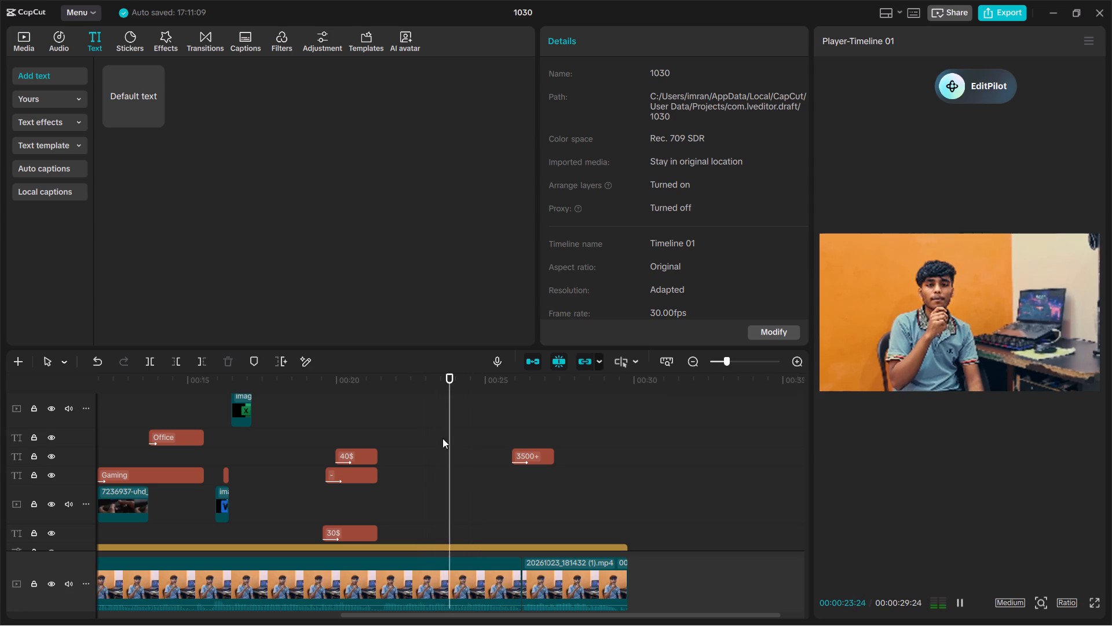
{"action": "left_click_drag", "start_coordinate": [529, 456], "coordinate": [466, 466]}
Check the "3500+" text in playback and reposition it slightly higher and closer to the speaker in the frame.
{"action": "left_click_drag", "start_coordinate": [448, 444], "coordinate": [438, 444]}
{"action": "key", "text": "space"}
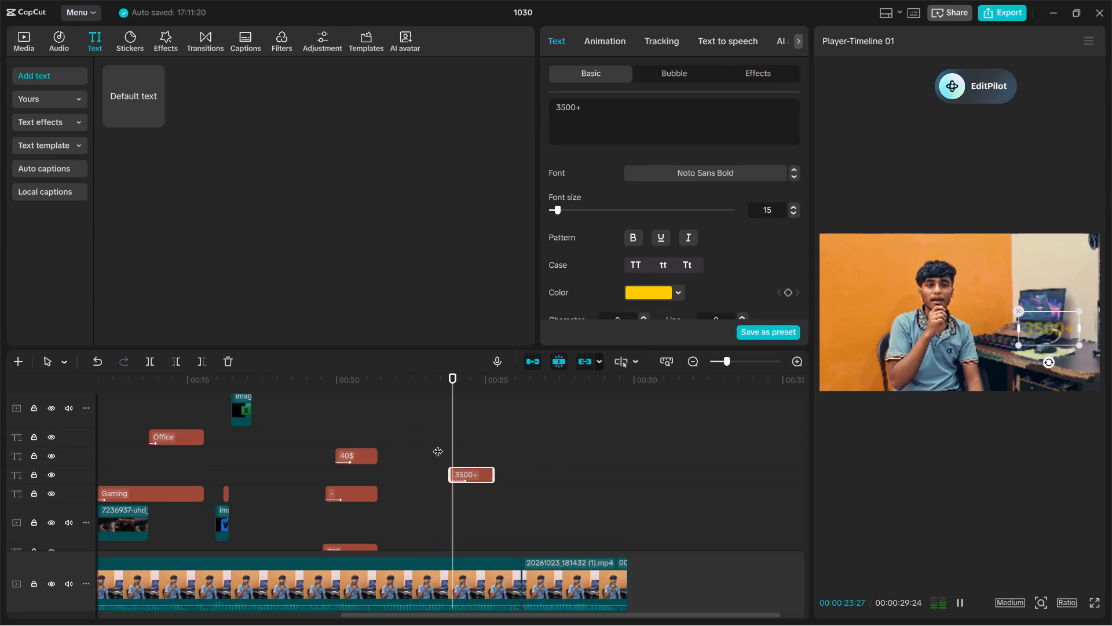
{"action": "key", "text": "space"}
{"action": "key", "text": "space"}
{"action": "key", "text": "space"}
{"action": "left_click_drag", "start_coordinate": [1051, 332], "coordinate": [1023, 317]}
Play the ending through to 00:00:29:11 and return to about 00:00:09:17 to review the earlier overlays.
{"action": "key", "text": "space"}
{"action": "key", "text": "space"}
{"action": "key", "text": "space"}
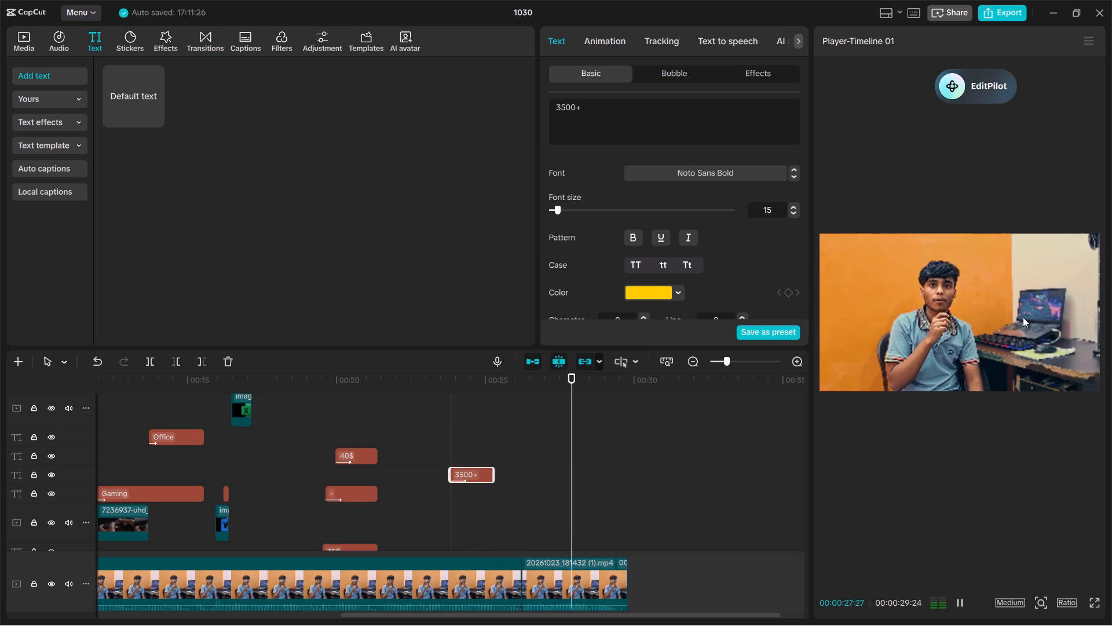
{"action": "key", "text": "space"}
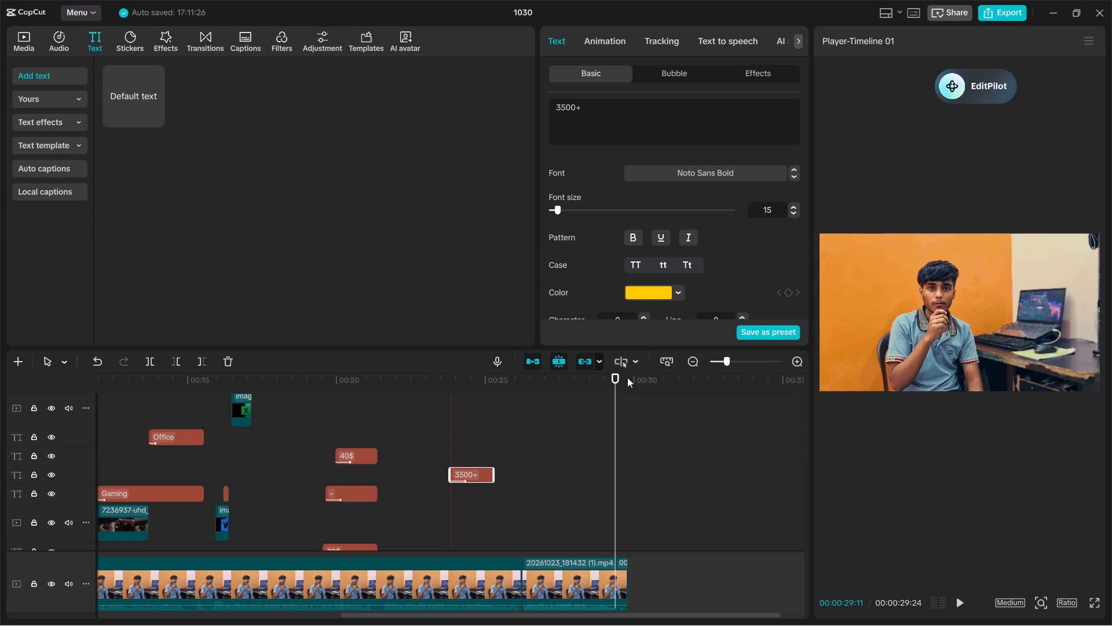
{"action": "left_click_drag", "start_coordinate": [615, 416], "coordinate": [450, 443]}
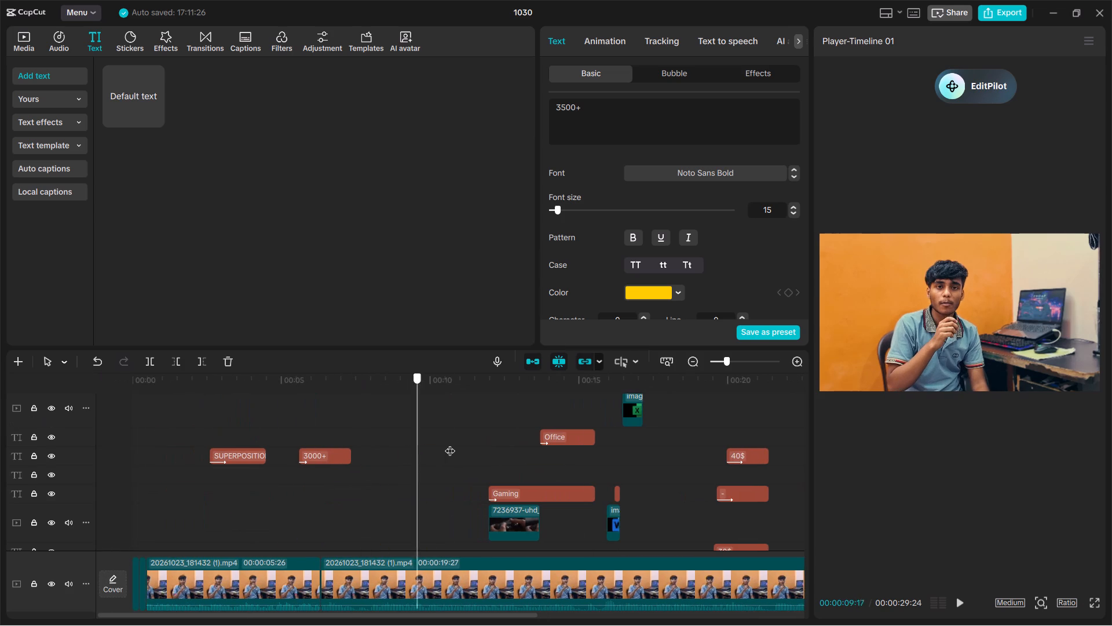
Play the speech up to the "Gaming" overlay and import the 7660185-uhd_2160_3840_25fps keyboard-typing video from Downloads.
{"action": "left_click_drag", "start_coordinate": [450, 443], "coordinate": [455, 443]}
{"action": "key", "text": "space"}
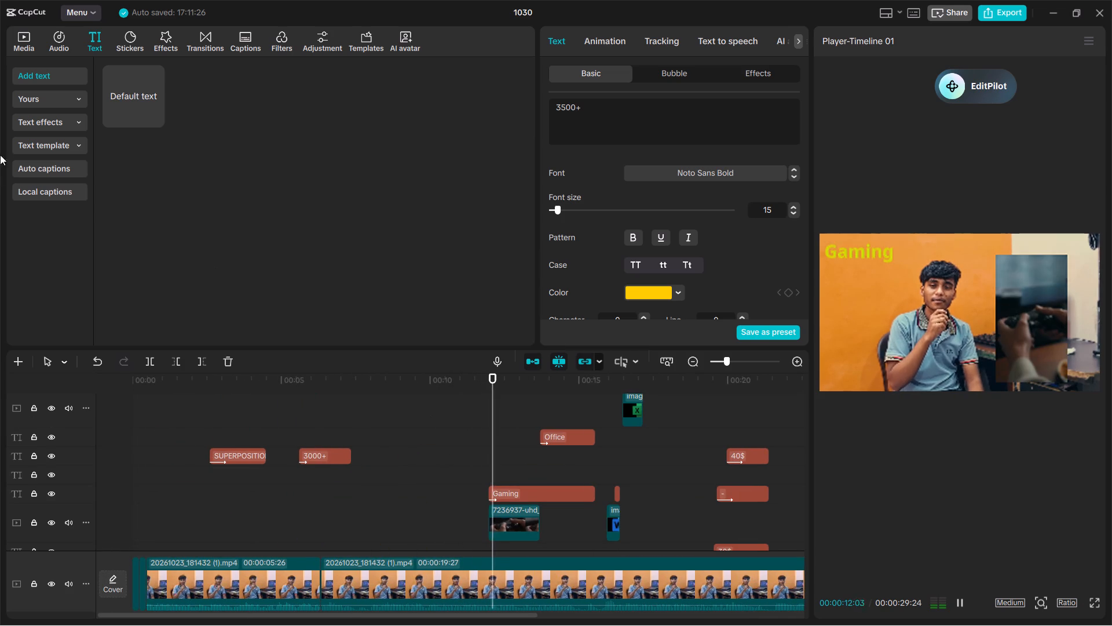
{"action": "key", "text": "space"}
{"action": "left_click", "coordinate": [35, 41]}
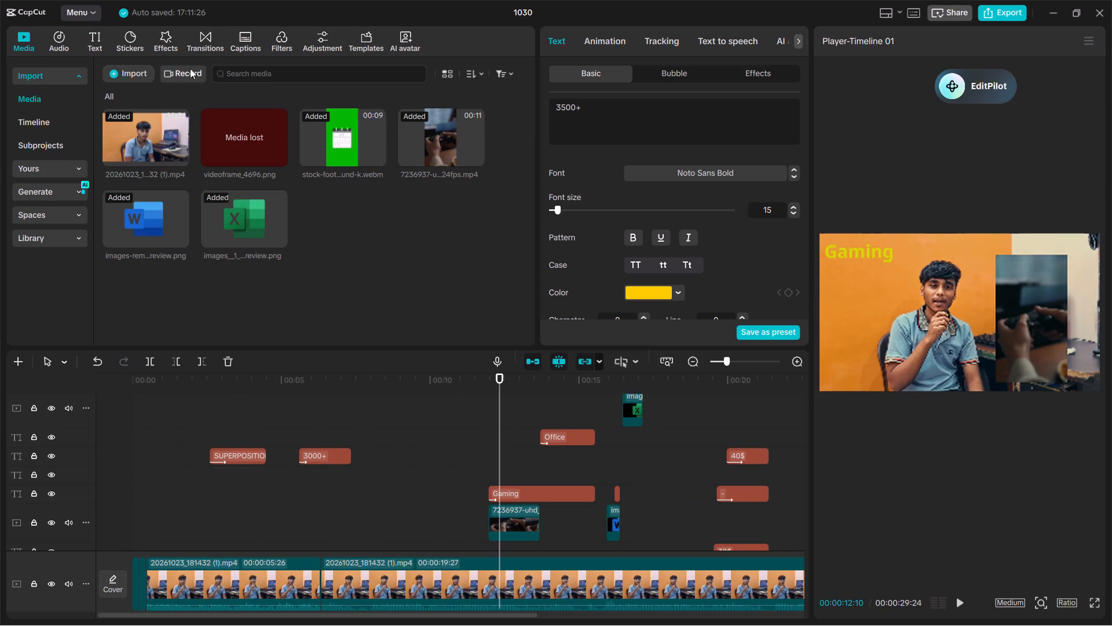
{"action": "left_click", "coordinate": [147, 81]}
{"action": "left_click", "coordinate": [155, 101]}
{"action": "left_click", "coordinate": [180, 121]}
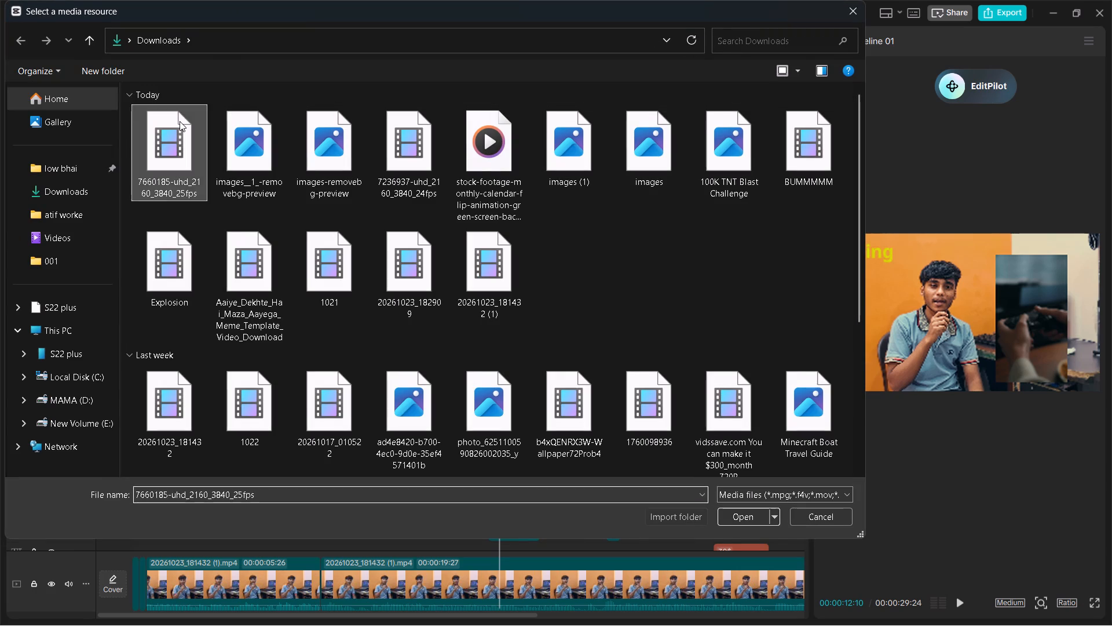
{"action": "key", "text": "Return"}
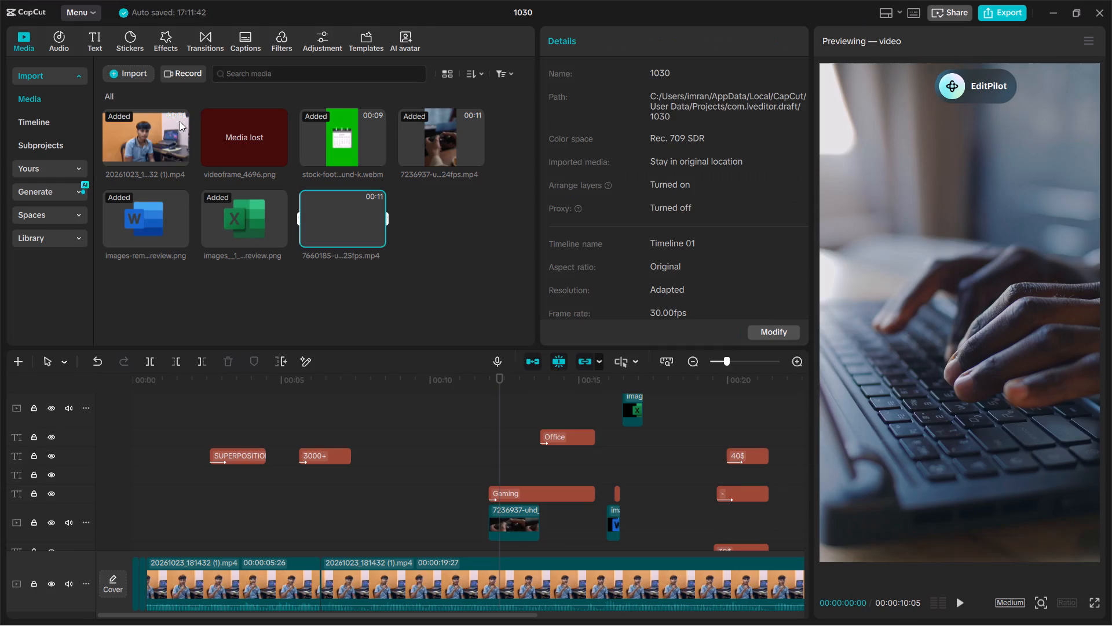
Place the imported keyboard-typing video on its own overlay track, starting together with the "Office" text clip.
{"action": "left_click_drag", "start_coordinate": [332, 221], "coordinate": [745, 468]}
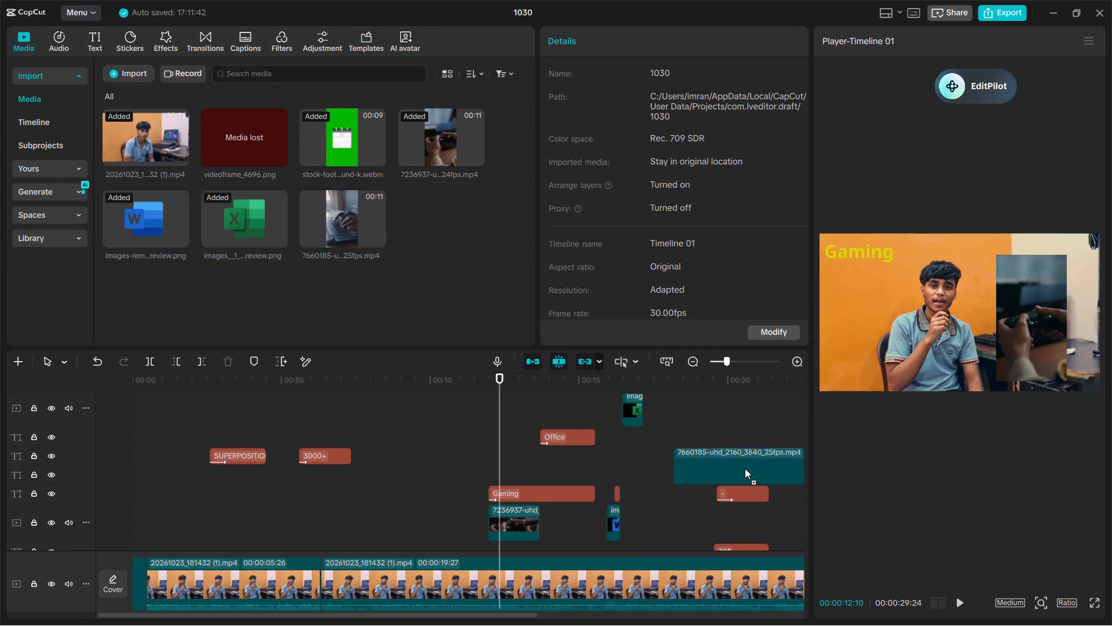
{"action": "left_click_drag", "start_coordinate": [745, 468], "coordinate": [542, 466]}
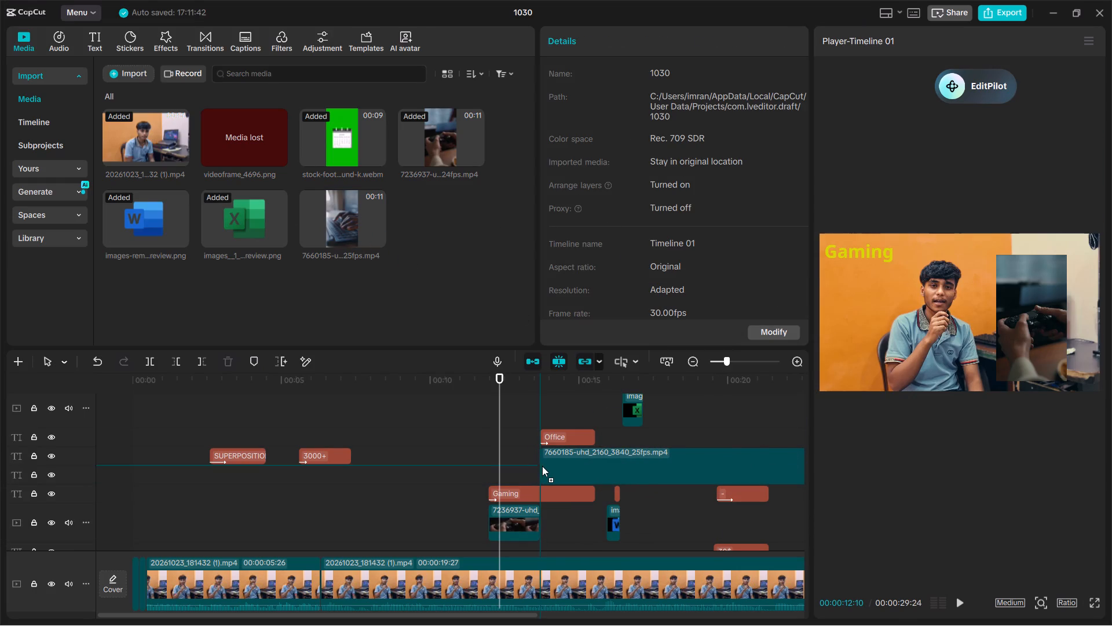
Scale the keyboard-typing overlay to 85% and position it beside the speaker over the laptop at X 927, Y 0.
{"action": "key", "text": "space"}
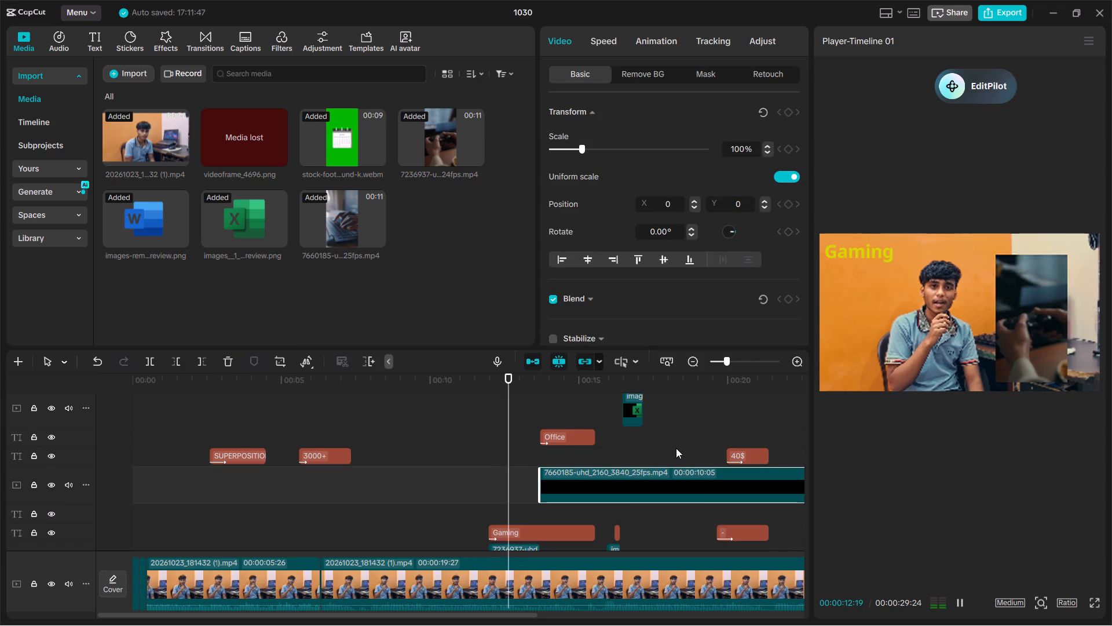
{"action": "key", "text": "space"}
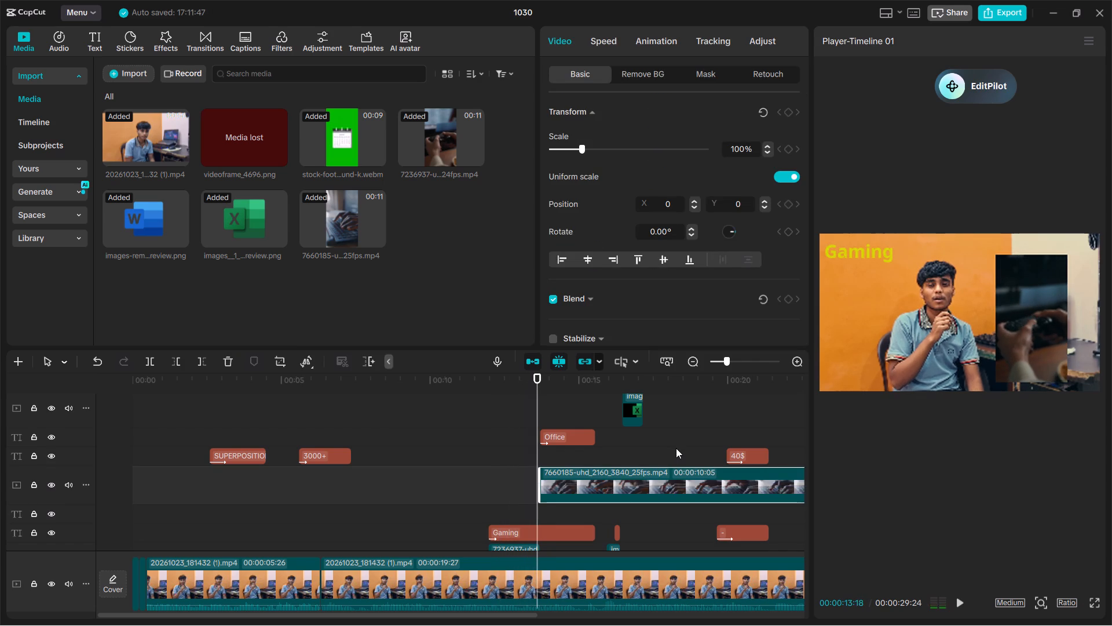
{"action": "key", "text": "space"}
{"action": "key", "text": "space"}
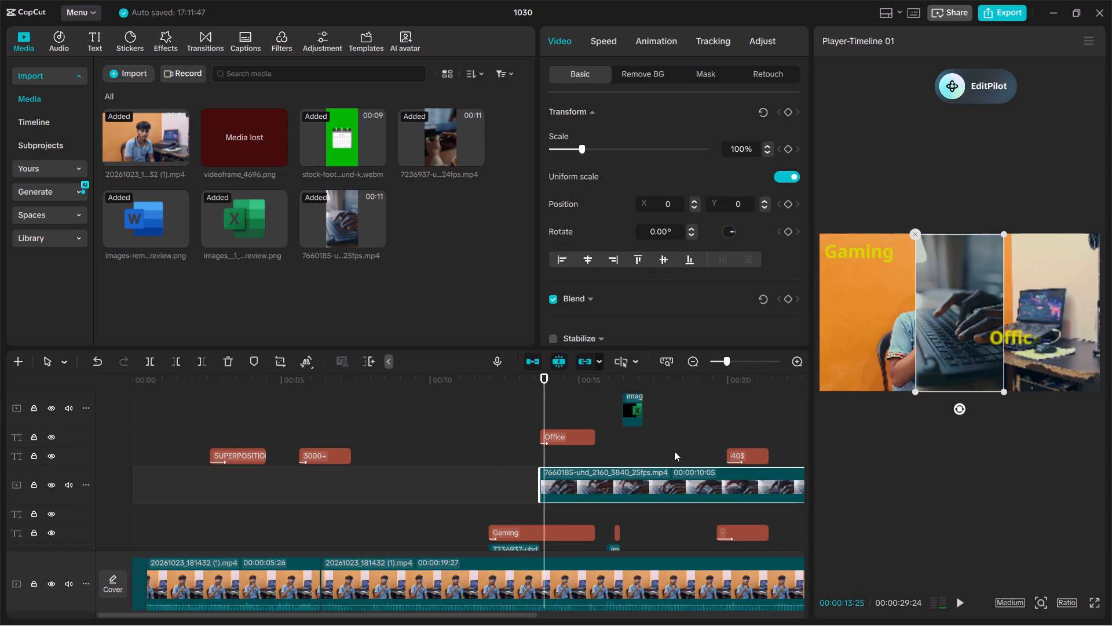
{"action": "scroll", "coordinate": [674, 451], "scroll_direction": "left", "scroll_amount": 2}
{"action": "left_click_drag", "start_coordinate": [950, 334], "coordinate": [988, 322]}
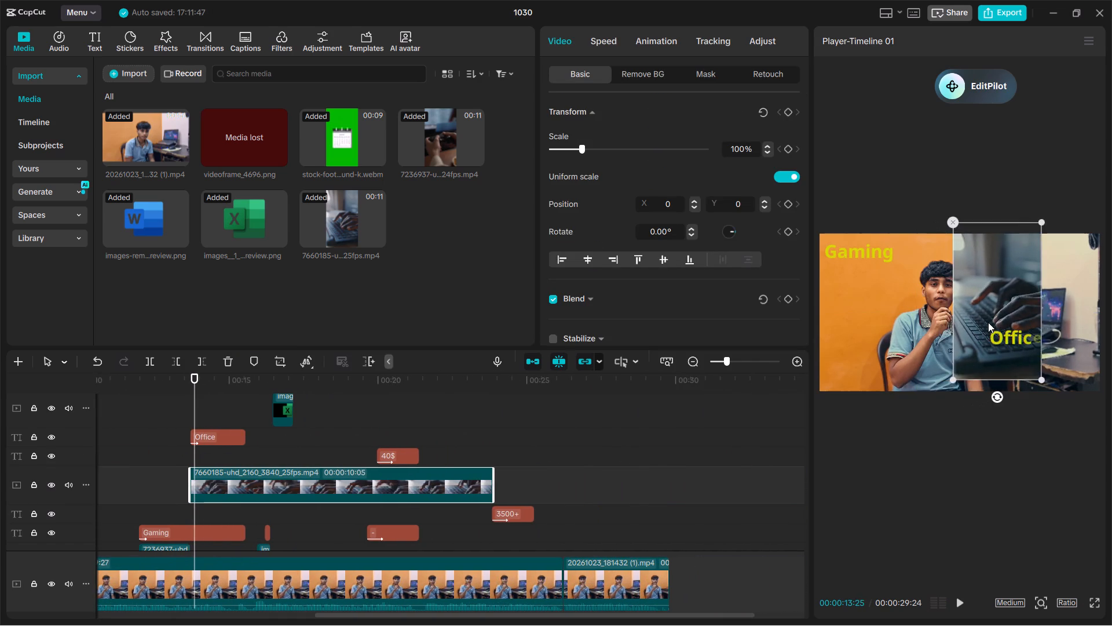
{"action": "left_click_drag", "start_coordinate": [988, 322], "coordinate": [990, 347]}
{"action": "left_click_drag", "start_coordinate": [1047, 251], "coordinate": [1039, 249]}
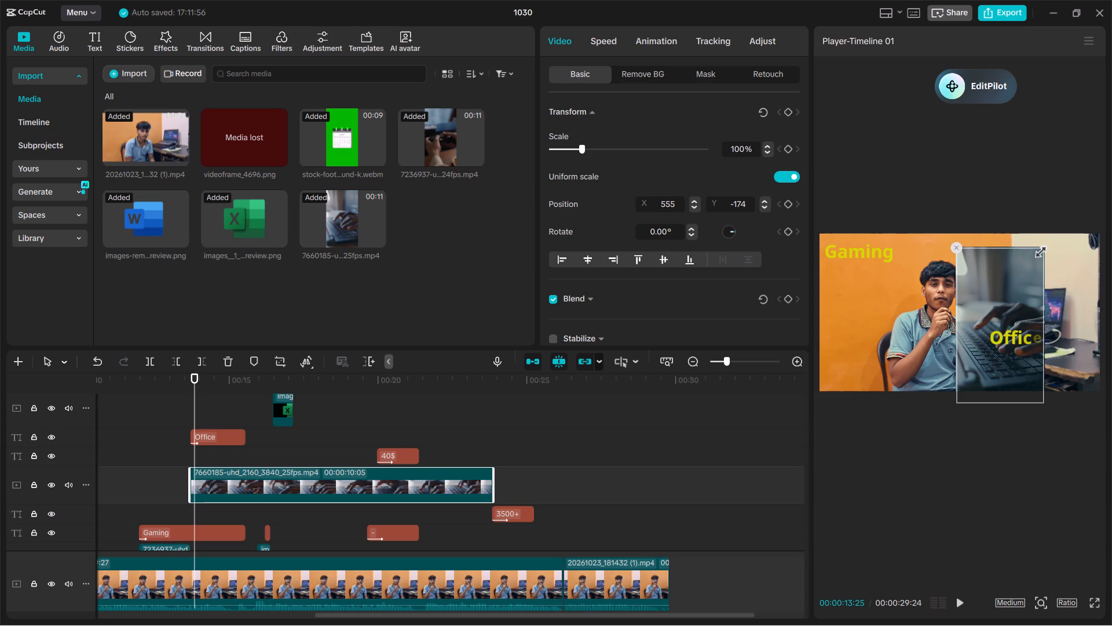
{"action": "left_click_drag", "start_coordinate": [1039, 249], "coordinate": [1024, 253]}
{"action": "left_click_drag", "start_coordinate": [1014, 310], "coordinate": [1041, 294]}
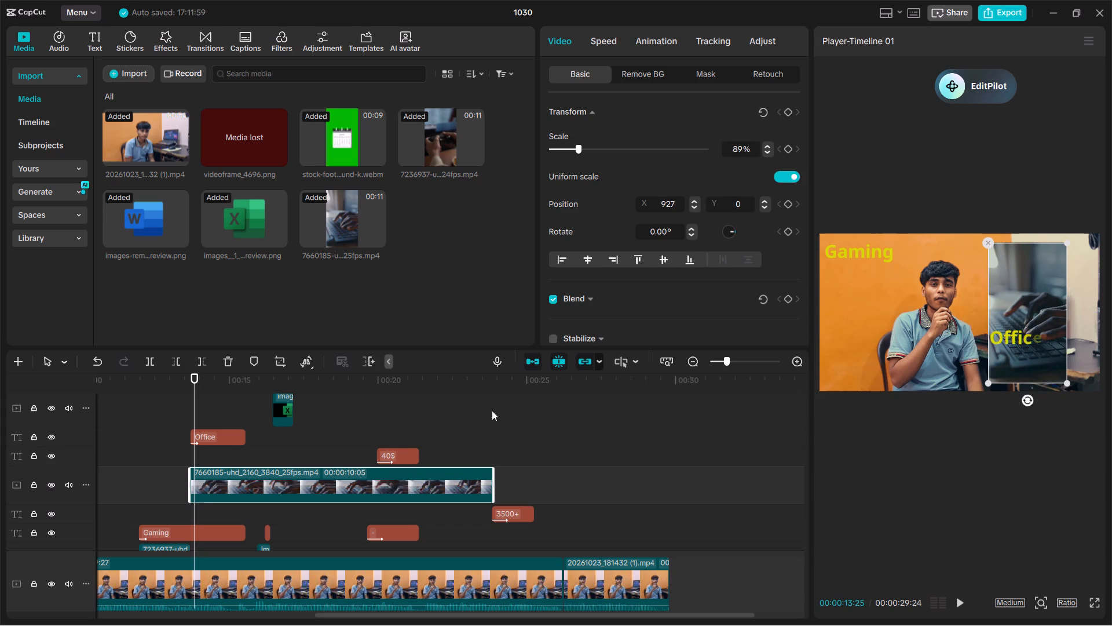
{"action": "left_click", "coordinate": [193, 411]}
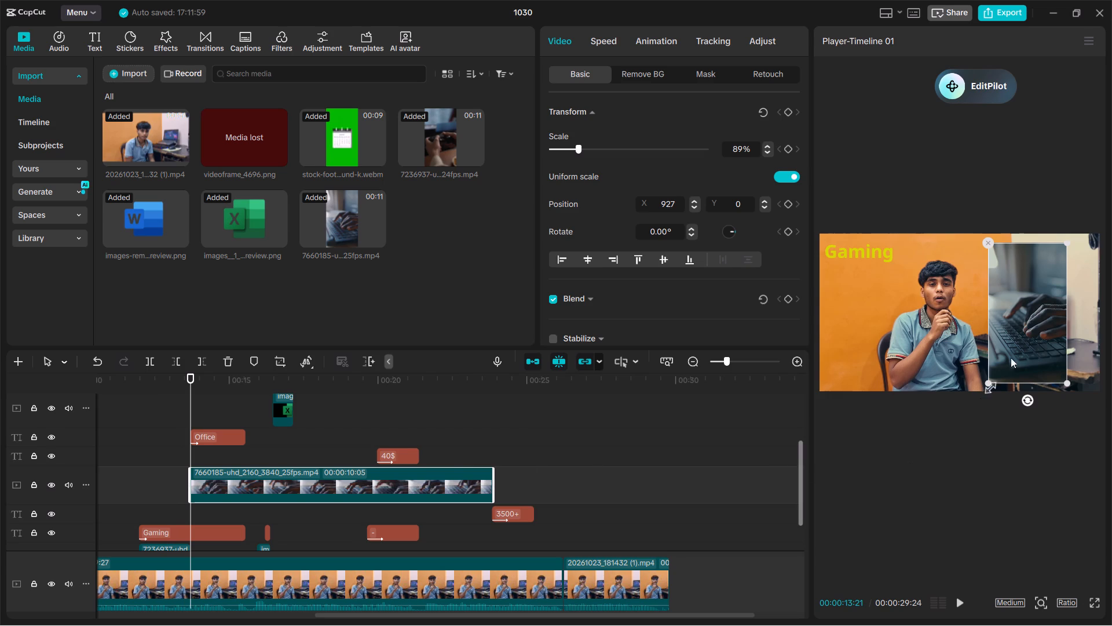
{"action": "left_click_drag", "start_coordinate": [1067, 246], "coordinate": [1057, 243]}
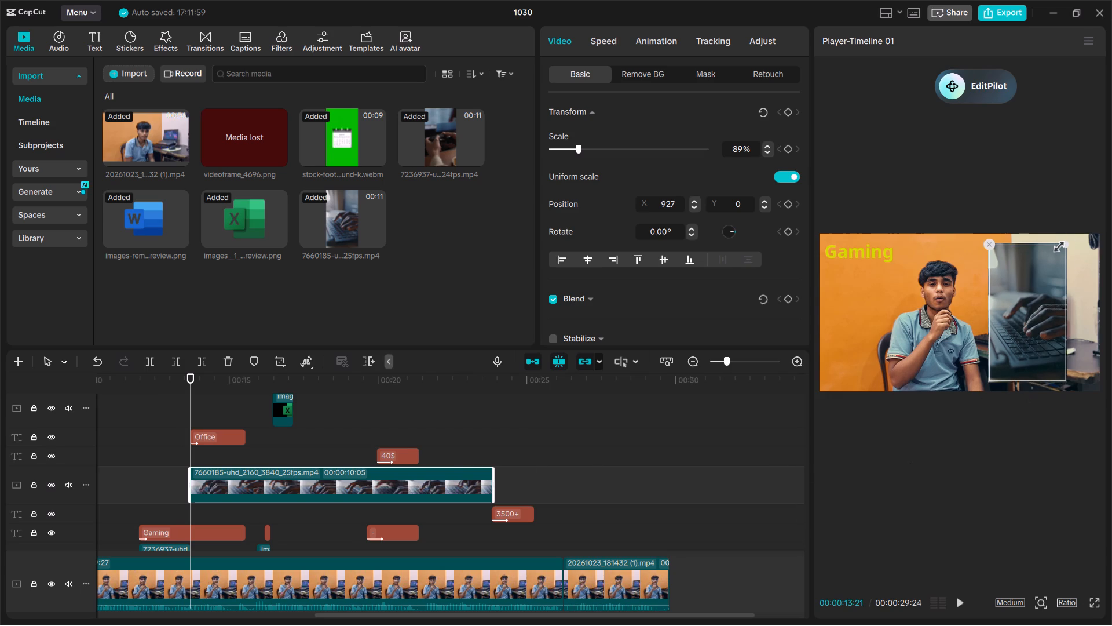
{"action": "left_click_drag", "start_coordinate": [1057, 243], "coordinate": [1054, 243]}
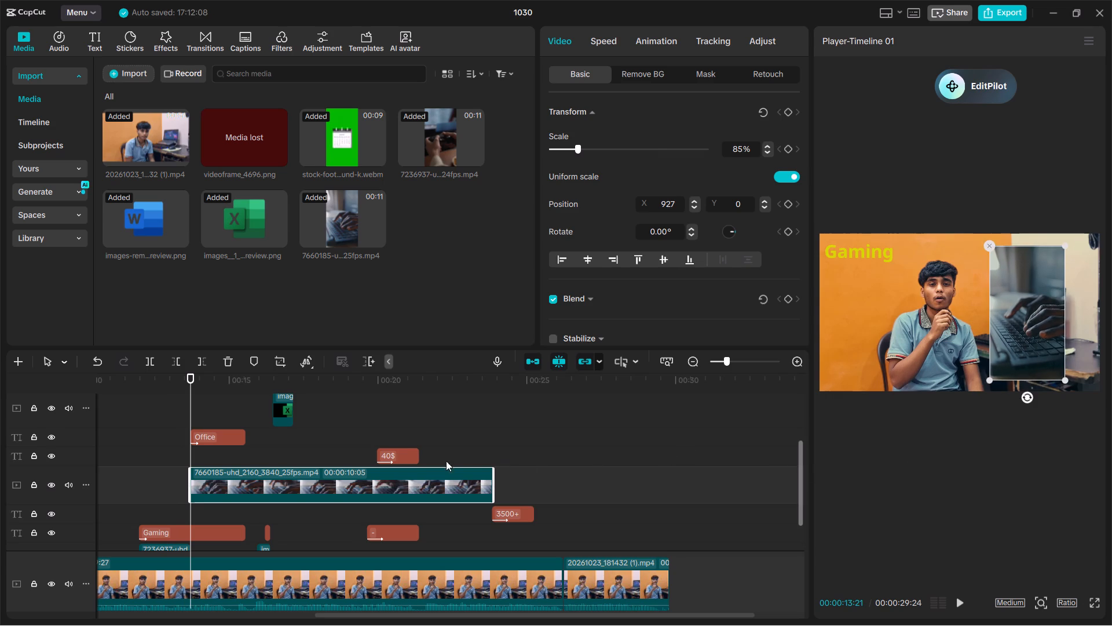
Trim the end of the keyboard-typing clip to match the end of the "Office" text and check it in playback.
{"action": "left_click_drag", "start_coordinate": [494, 486], "coordinate": [393, 486]}
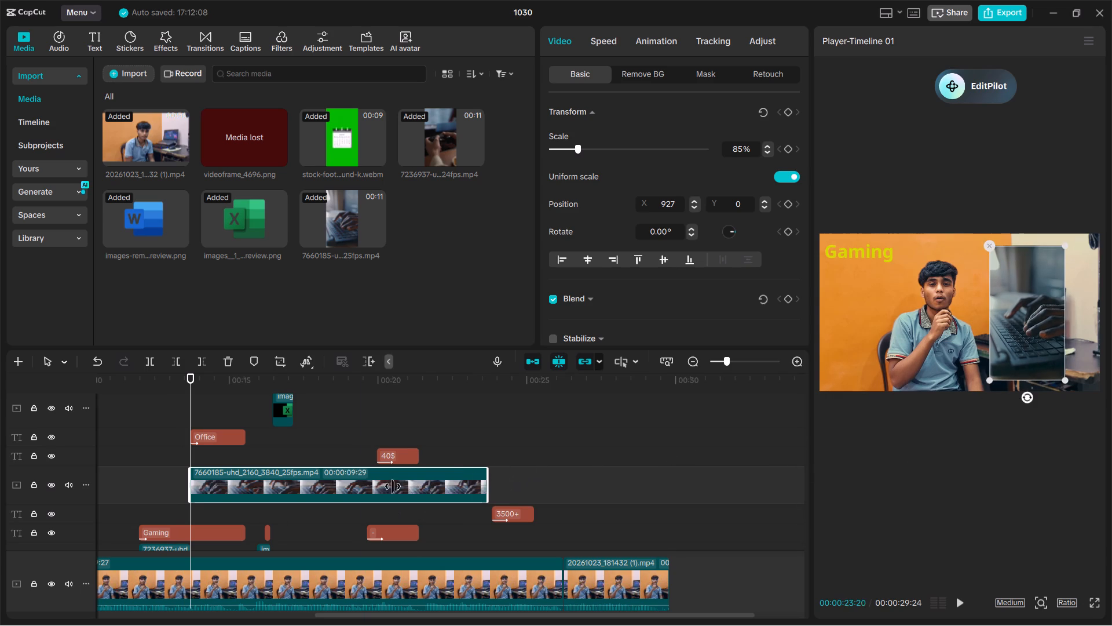
{"action": "left_click_drag", "start_coordinate": [393, 486], "coordinate": [241, 501]}
{"action": "key", "text": "space"}
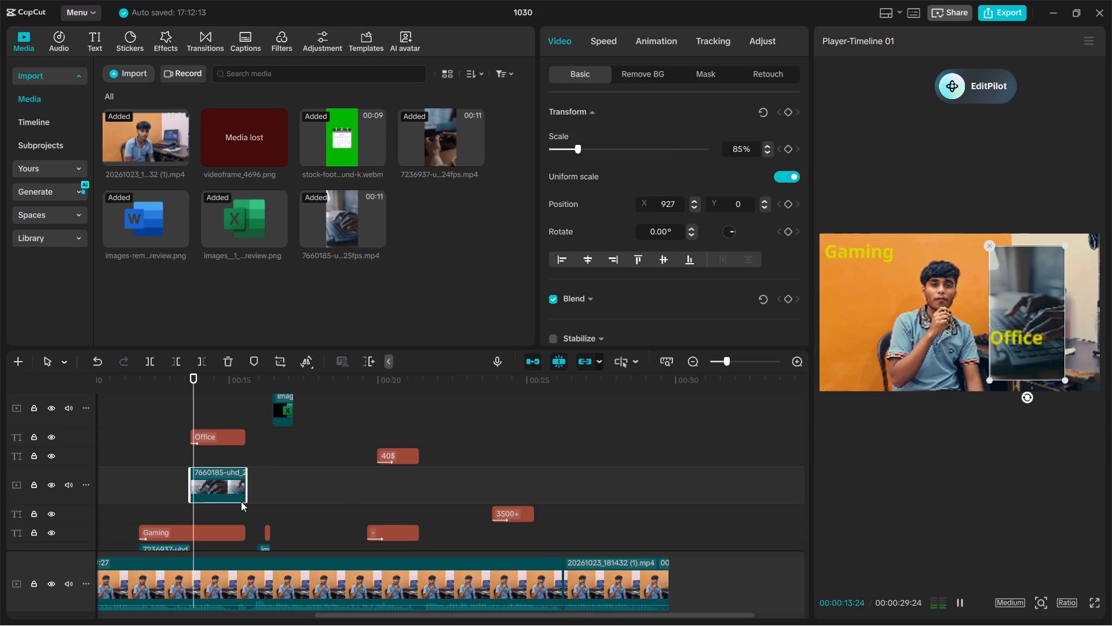
{"action": "key", "text": "space"}
{"action": "key", "text": "space"}
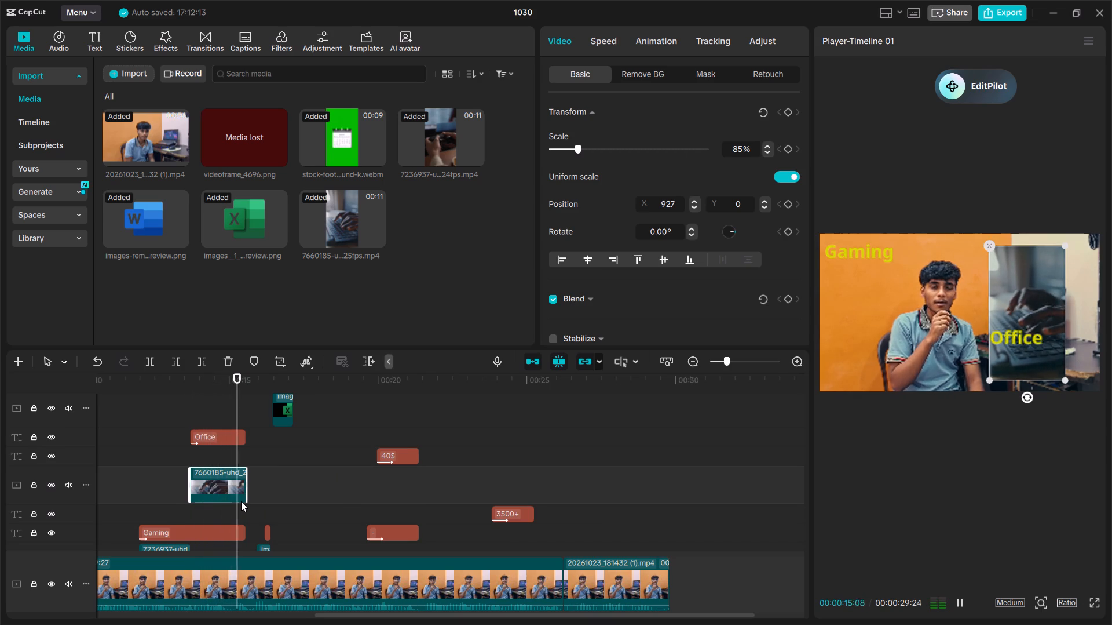
{"action": "key", "text": "space"}
{"action": "left_click_drag", "start_coordinate": [243, 411], "coordinate": [162, 425]}
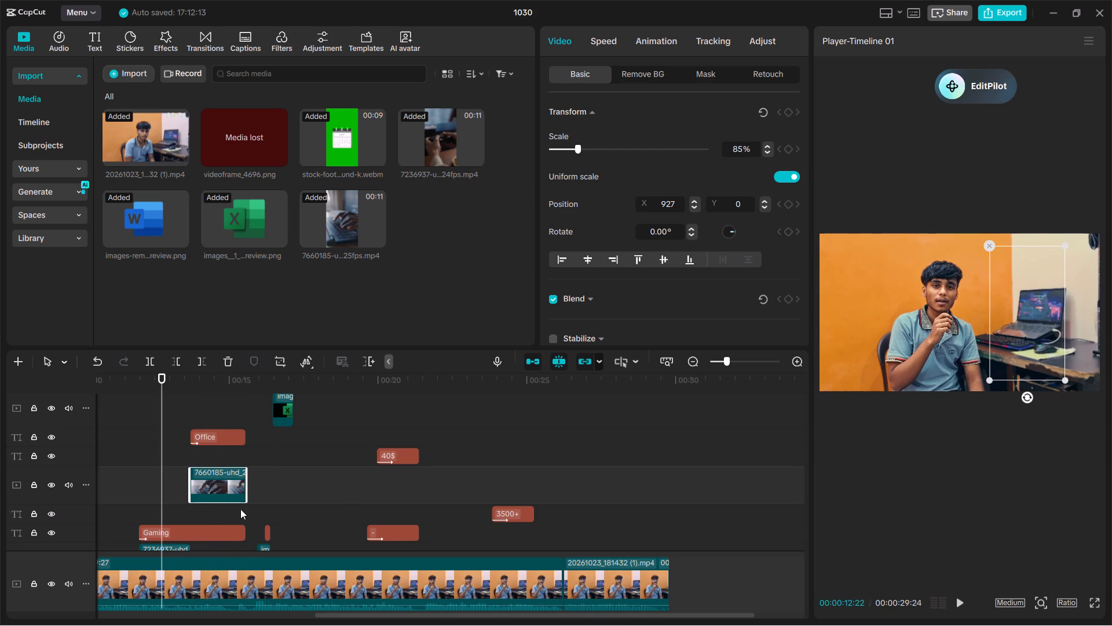
Shorten the "Gaming" text clip so it ends where the "Office" text begins.
{"action": "left_click", "coordinate": [226, 543]}
{"action": "left_click", "coordinate": [243, 527]}
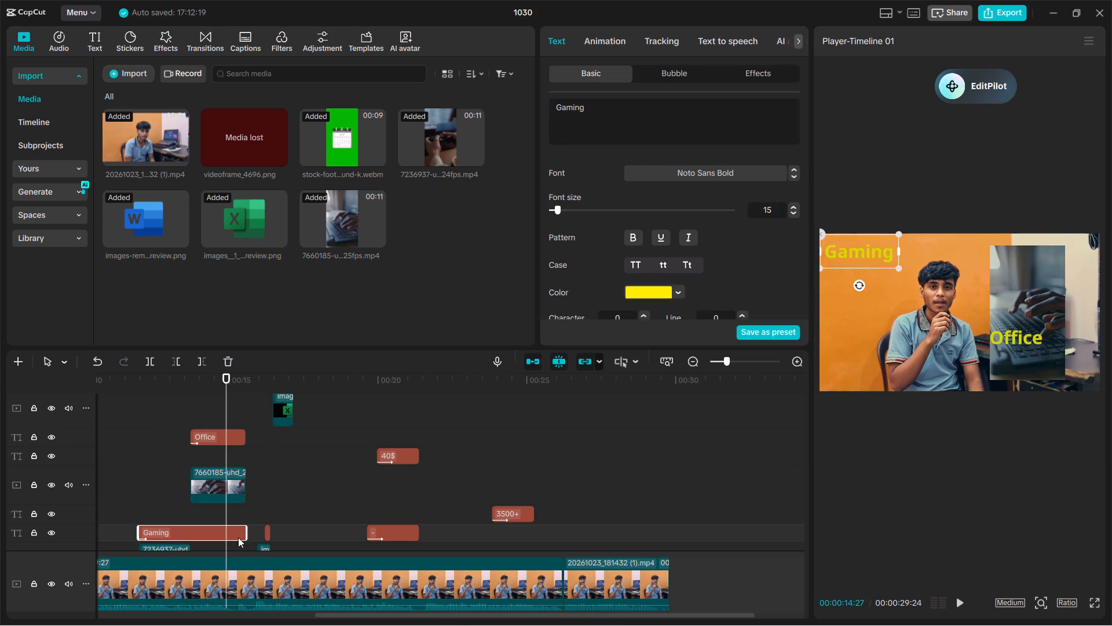
{"action": "left_click_drag", "start_coordinate": [243, 537], "coordinate": [200, 540]}
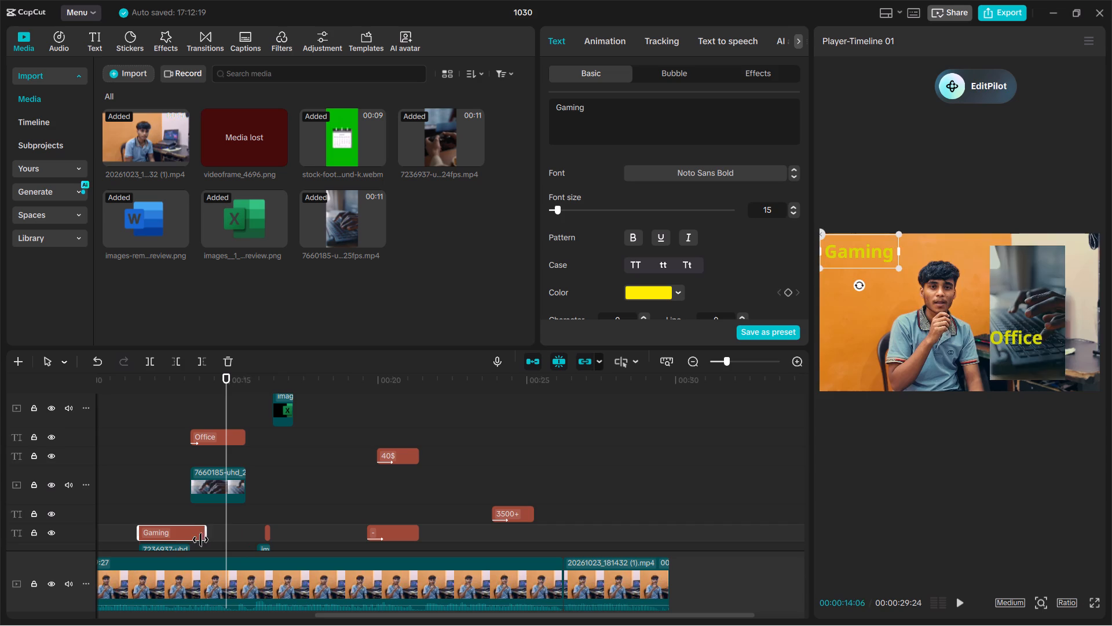
{"action": "left_click_drag", "start_coordinate": [200, 540], "coordinate": [190, 540]}
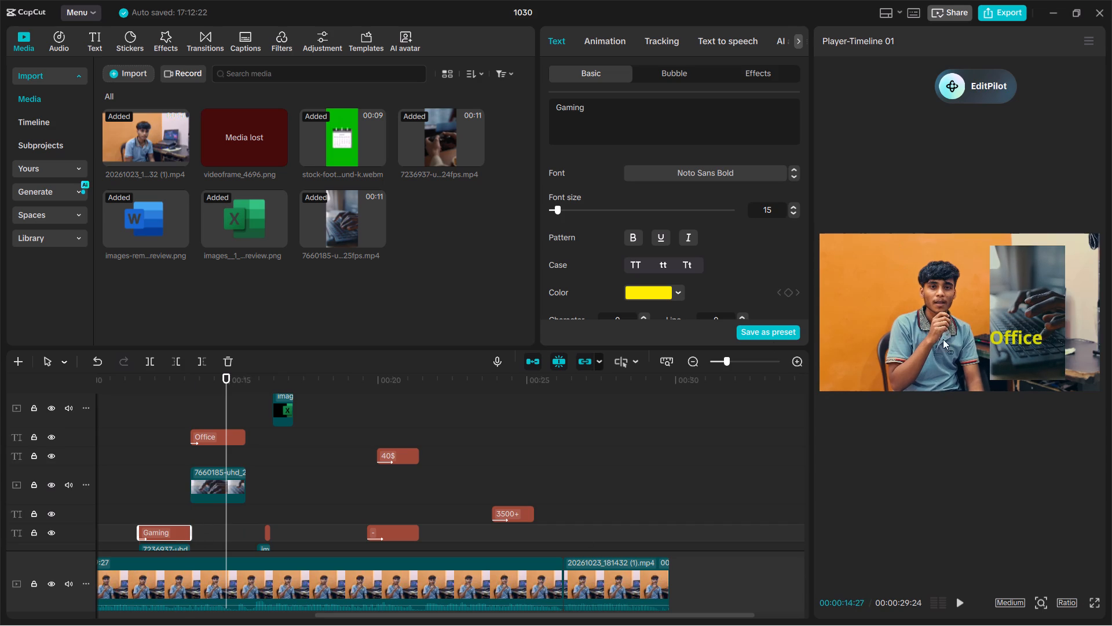
Move the "Office" text onto the lower part of the keyboard-typing overlay and set its colour to FFC800.
{"action": "left_click", "coordinate": [1031, 345]}
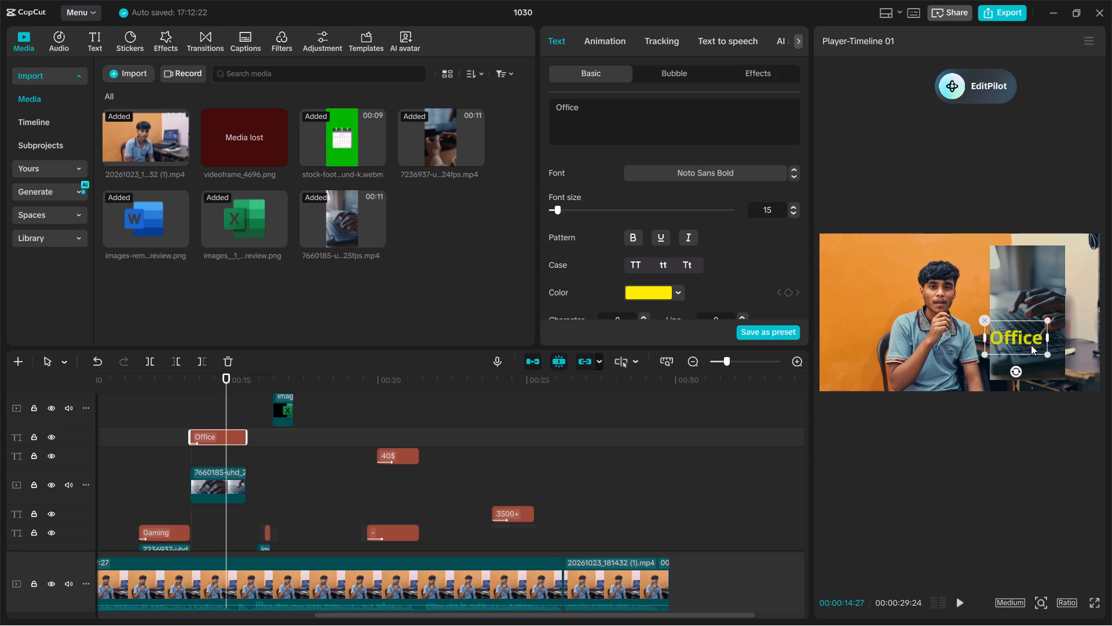
{"action": "left_click_drag", "start_coordinate": [1008, 345], "coordinate": [1020, 365]}
{"action": "left_click", "coordinate": [630, 286]}
{"action": "left_click_drag", "start_coordinate": [719, 322], "coordinate": [774, 302]}
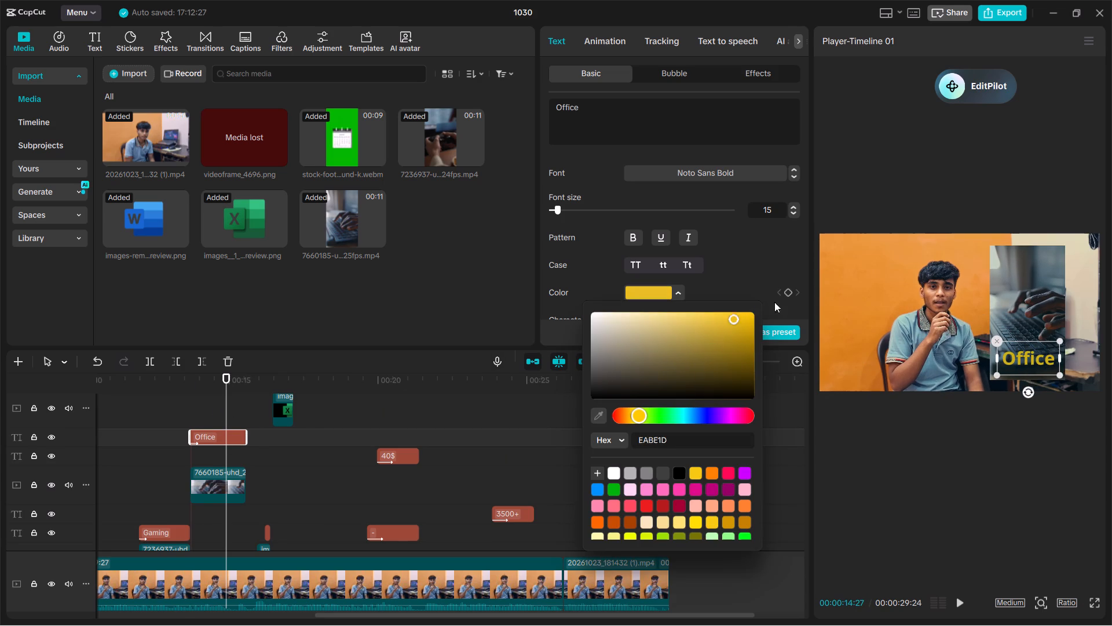
{"action": "left_click_drag", "start_coordinate": [774, 302], "coordinate": [807, 284]}
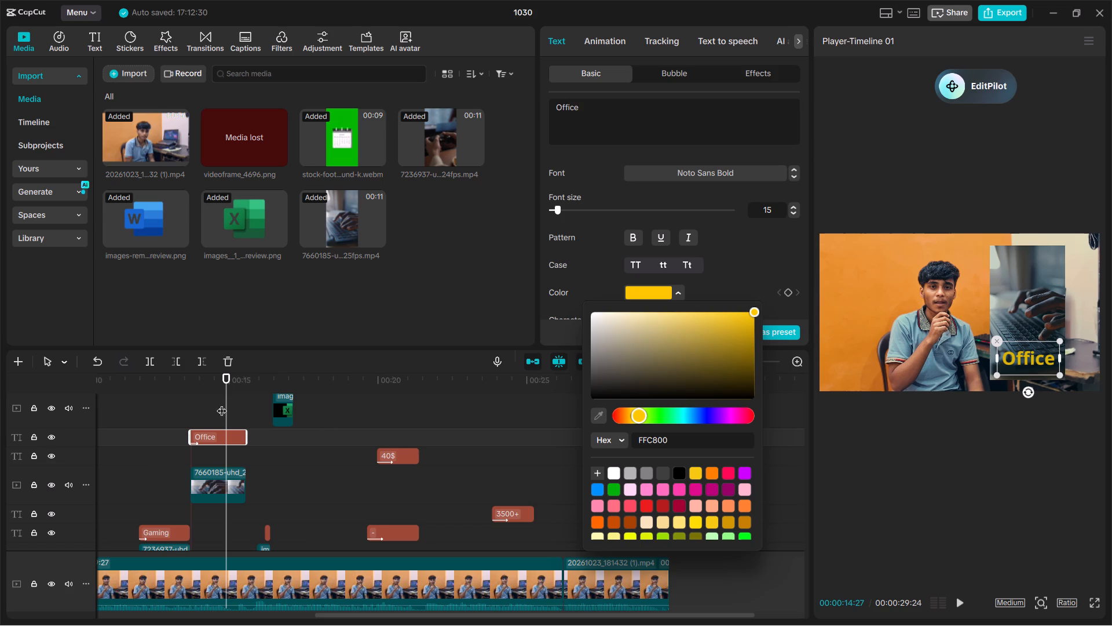
Move the "Gaming" text onto the lower part of the controller video and recolour it golden yellow to match "Office".
{"action": "left_click_drag", "start_coordinate": [224, 401], "coordinate": [149, 413]}
{"action": "key", "text": "space"}
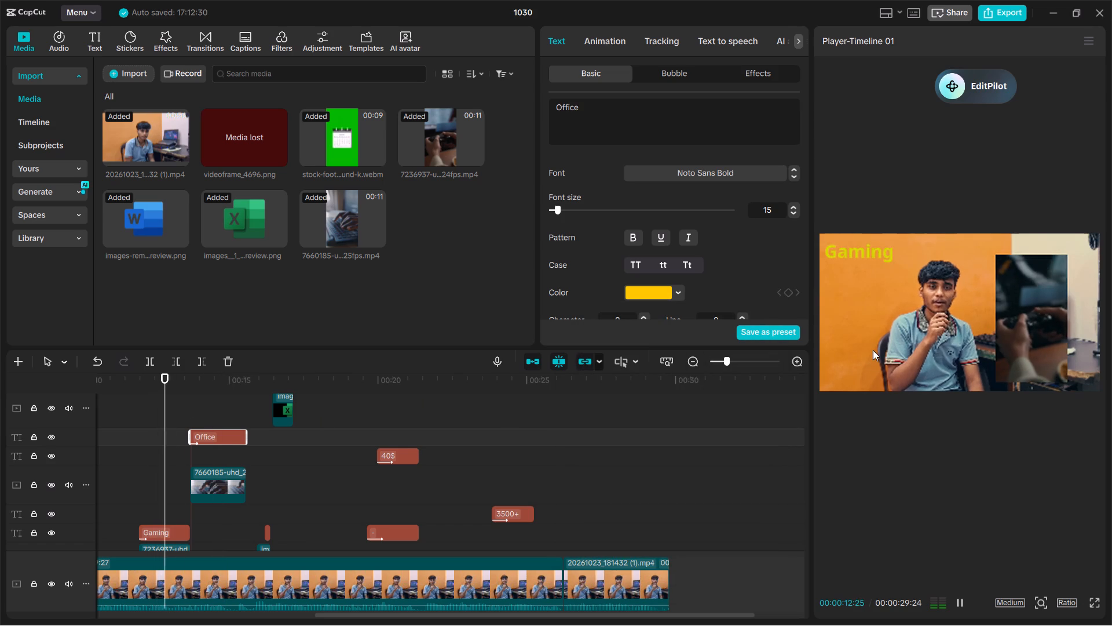
{"action": "key", "text": "space"}
{"action": "left_click", "coordinate": [881, 253]}
{"action": "left_click_drag", "start_coordinate": [881, 253], "coordinate": [1055, 355]}
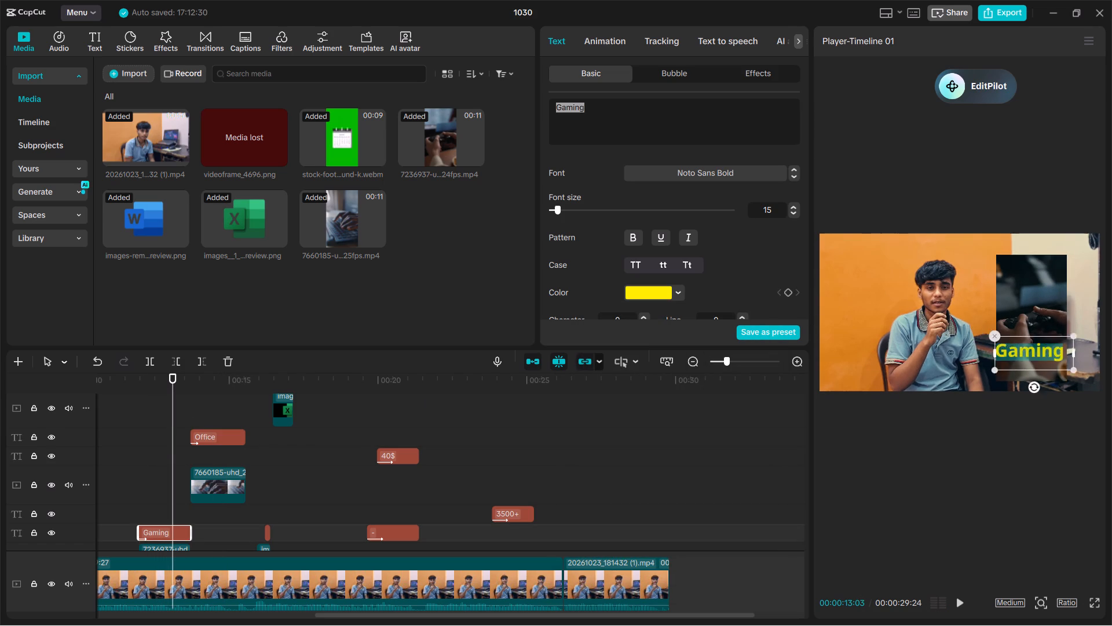
{"action": "left_click_drag", "start_coordinate": [1055, 355], "coordinate": [1058, 362]}
{"action": "left_click", "coordinate": [666, 297]}
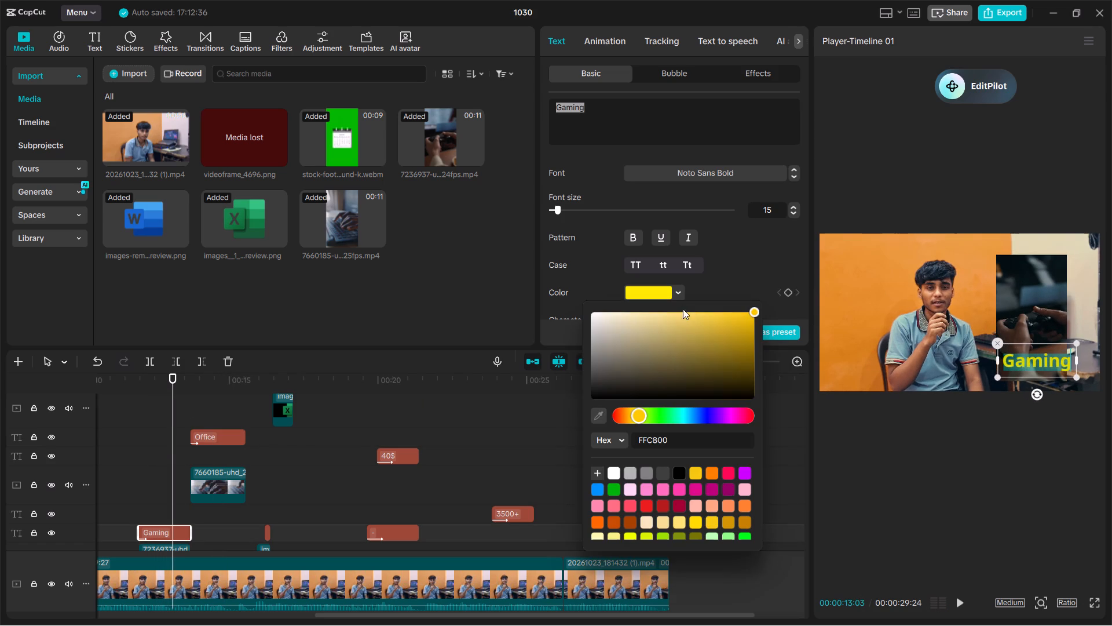
{"action": "left_click_drag", "start_coordinate": [721, 322], "coordinate": [845, 259]}
{"action": "left_click", "coordinate": [924, 183]}
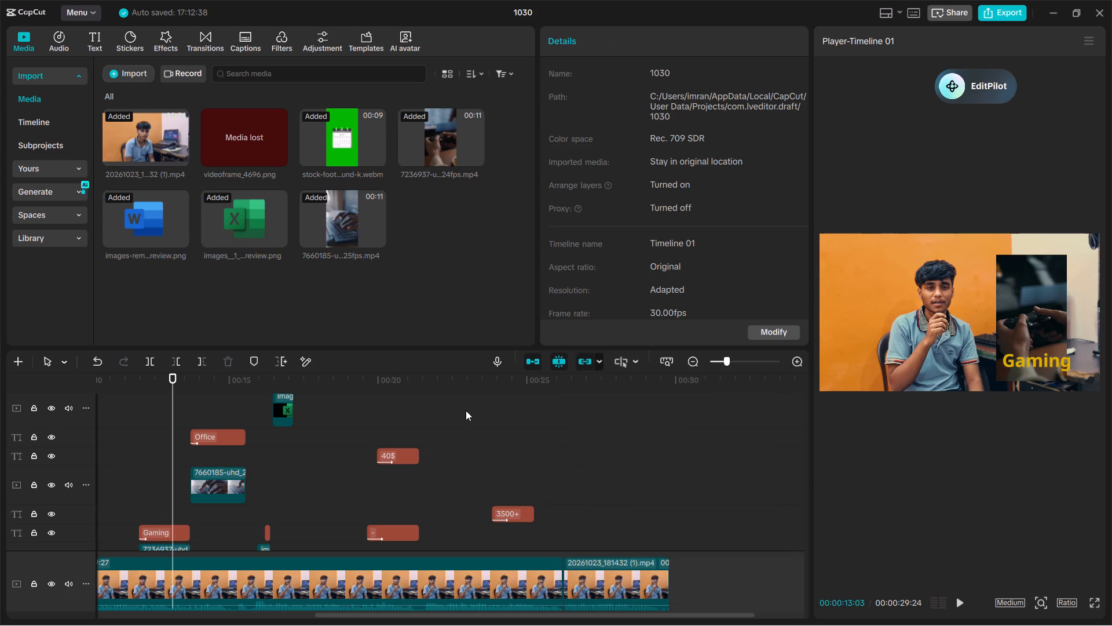
Play on to the "Office" text and lower it to the bottom edge of the keyboard-typing overlay.
{"action": "key", "text": "space"}
{"action": "key", "text": "space"}
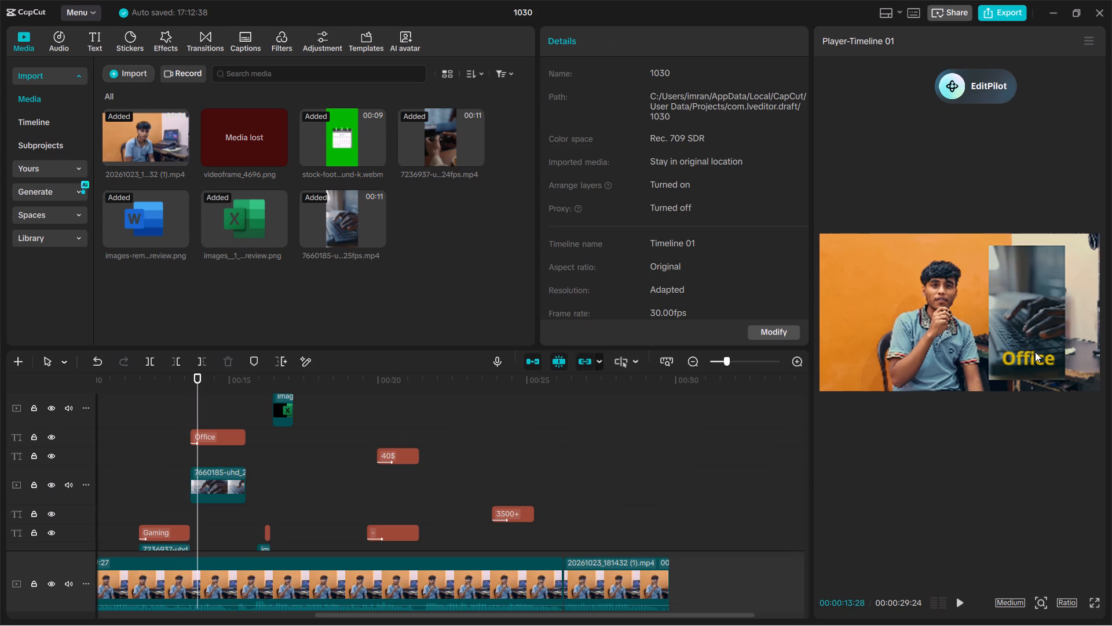
{"action": "left_click", "coordinate": [1035, 352]}
{"action": "left_click_drag", "start_coordinate": [1035, 357], "coordinate": [1038, 367]}
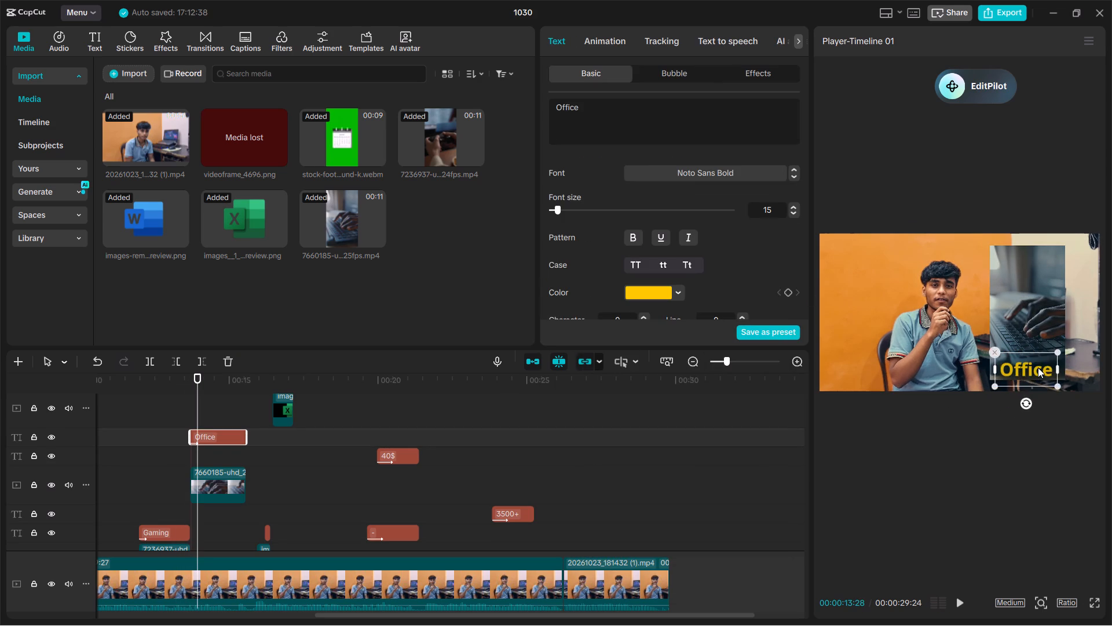
{"action": "left_click_drag", "start_coordinate": [1038, 367], "coordinate": [1040, 372]}
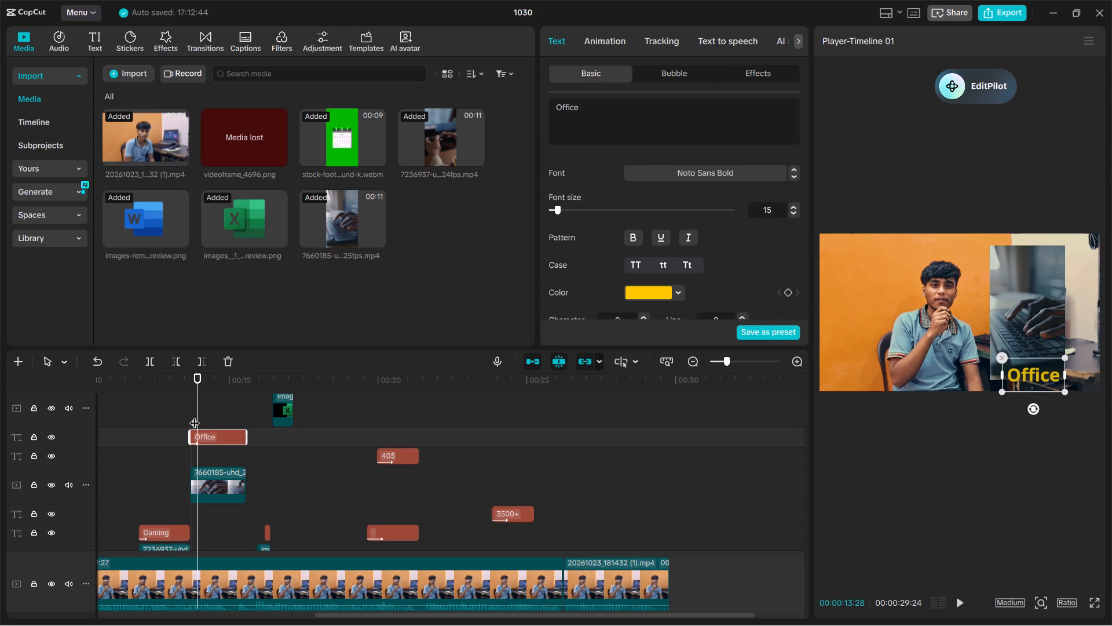
Replay from before the "Gaming" text and lower it to the bottom edge of the controller video, centred under it.
{"action": "left_click_drag", "start_coordinate": [195, 416], "coordinate": [136, 425]}
{"action": "key", "text": "space"}
{"action": "key", "text": "space"}
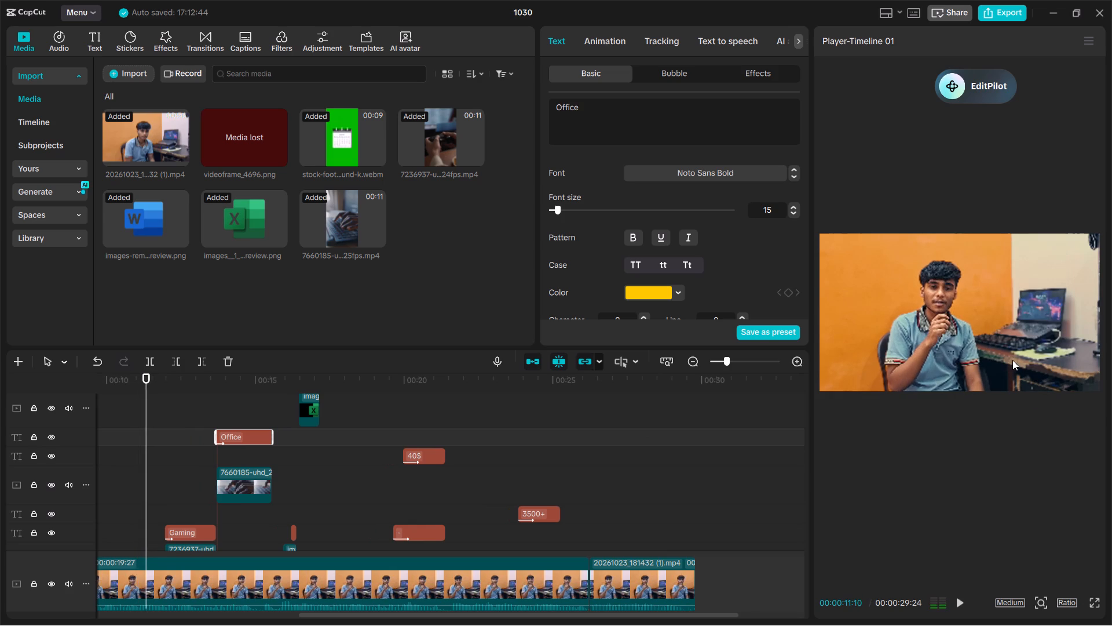
{"action": "key", "text": "space"}
{"action": "key", "text": "space"}
{"action": "left_click", "coordinate": [1038, 362]}
{"action": "left_click_drag", "start_coordinate": [1038, 362], "coordinate": [1029, 380]}
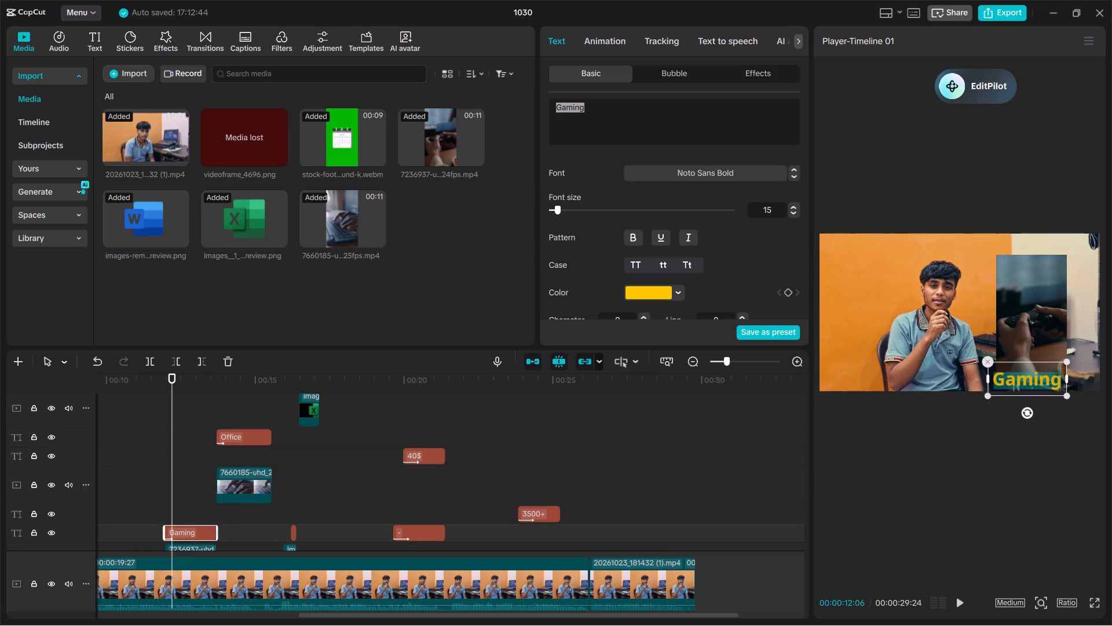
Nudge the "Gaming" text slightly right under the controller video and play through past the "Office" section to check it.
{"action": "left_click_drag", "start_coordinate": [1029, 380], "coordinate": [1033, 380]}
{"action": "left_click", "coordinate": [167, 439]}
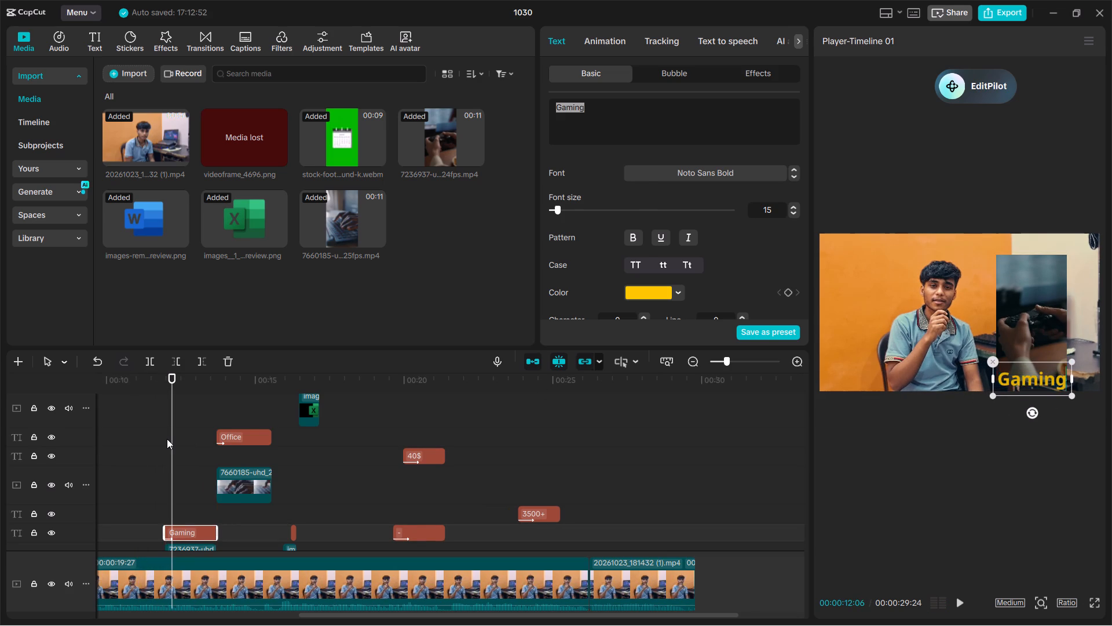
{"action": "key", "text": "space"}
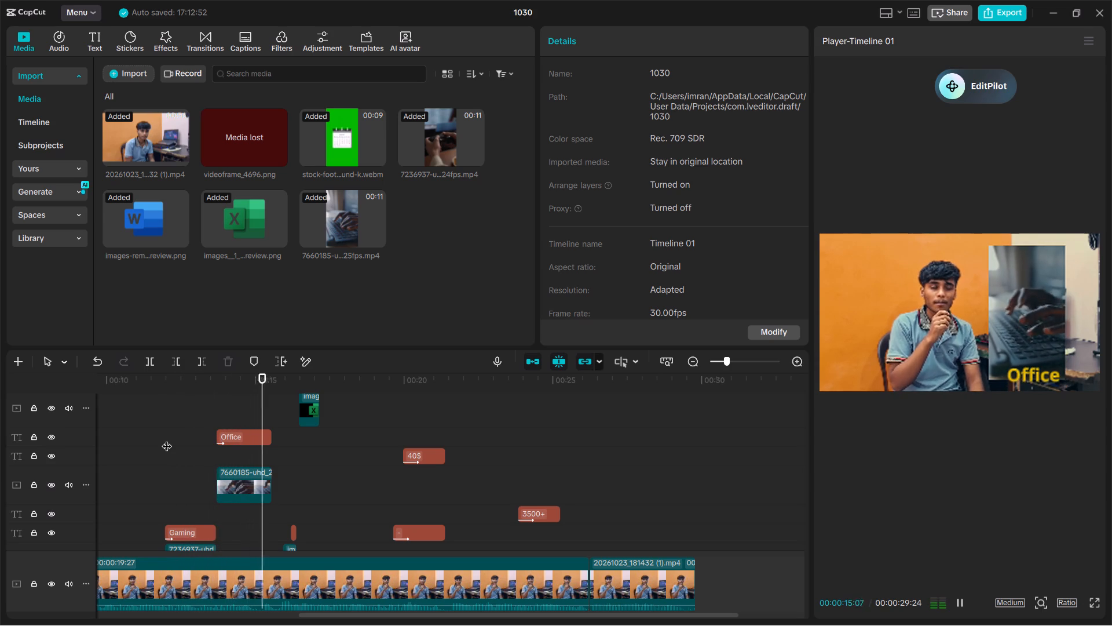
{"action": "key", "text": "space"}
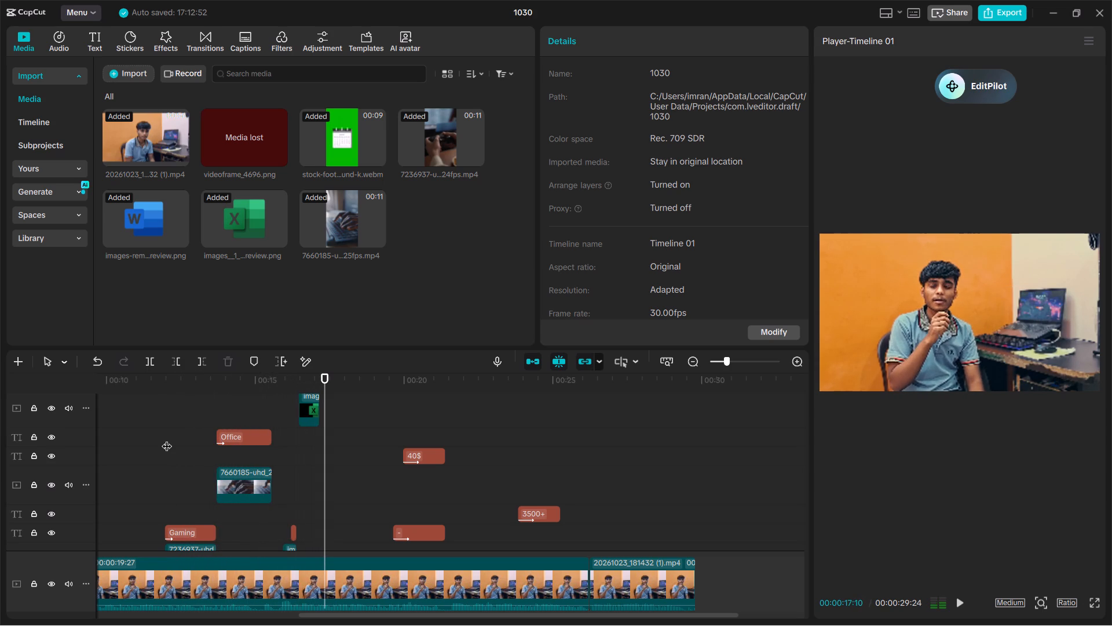
Return to the "Gaming" section, scale the controller video to 76% and move it up to about X 902, Y 65.
{"action": "left_click_drag", "start_coordinate": [326, 459], "coordinate": [192, 499]}
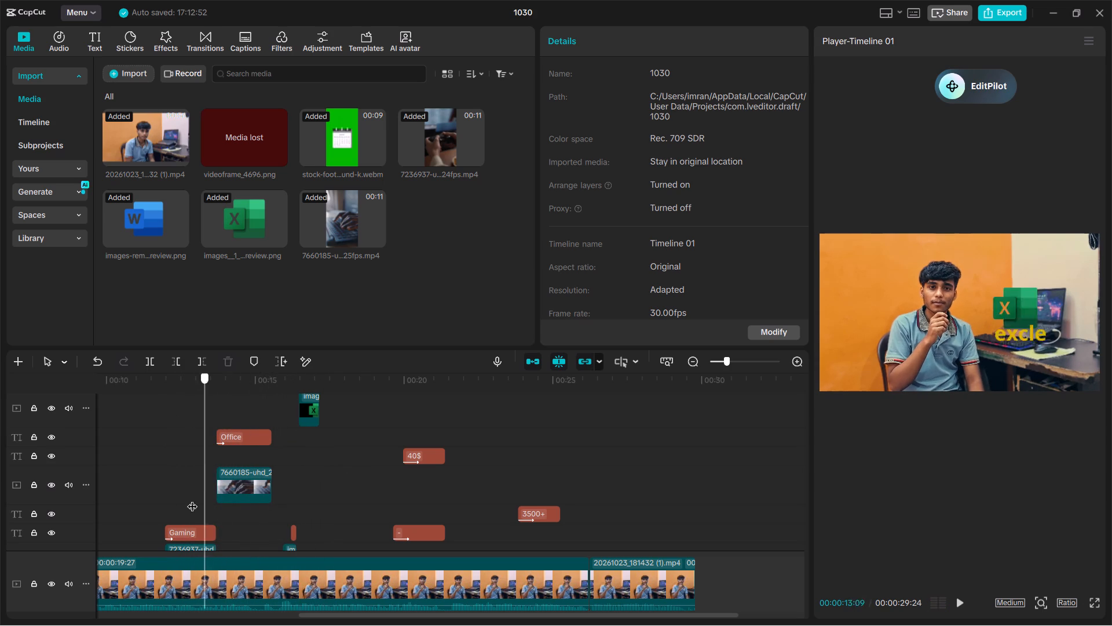
{"action": "left_click_drag", "start_coordinate": [192, 499], "coordinate": [159, 504]}
{"action": "key", "text": "space"}
{"action": "key", "text": "space"}
{"action": "left_click", "coordinate": [1056, 274]}
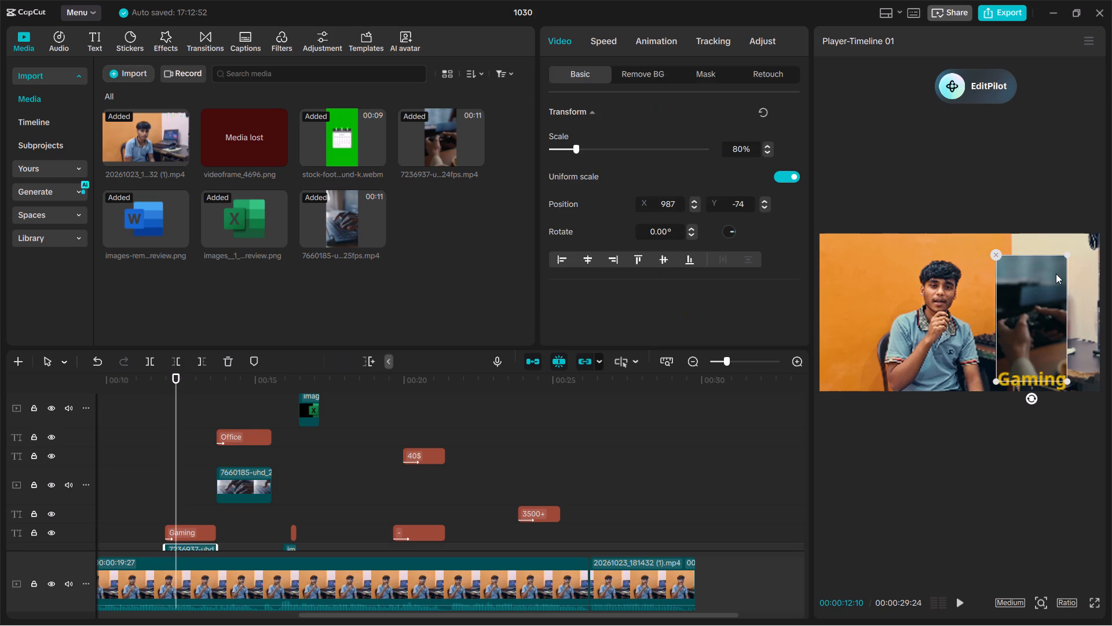
{"action": "double_click", "coordinate": [765, 152]}
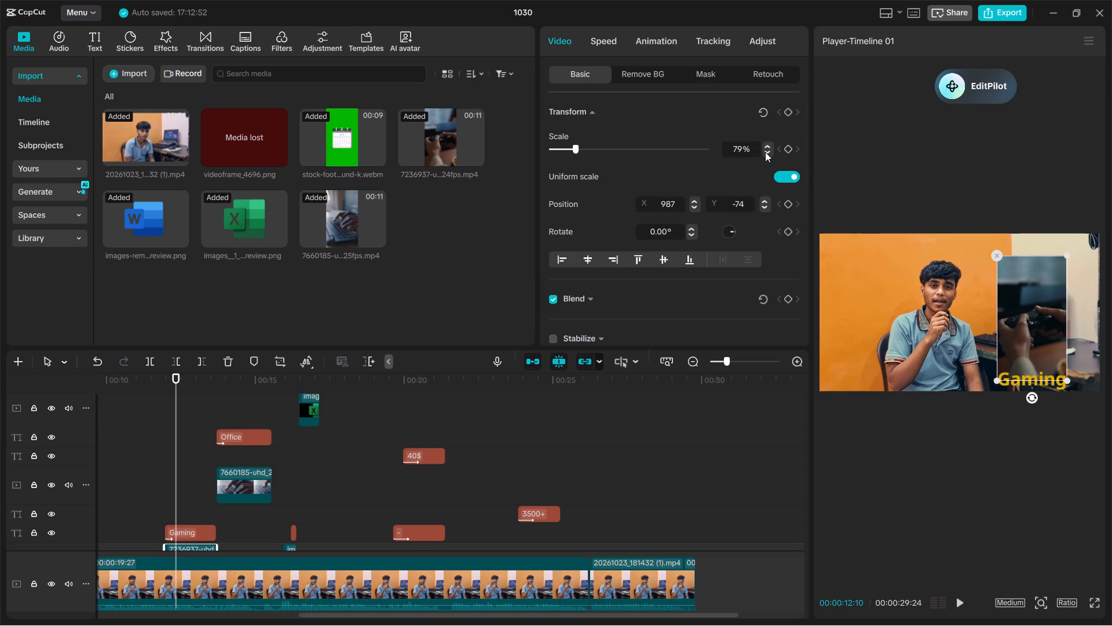
{"action": "double_click", "coordinate": [765, 152]}
{"action": "left_click_drag", "start_coordinate": [1018, 311], "coordinate": [1003, 316]}
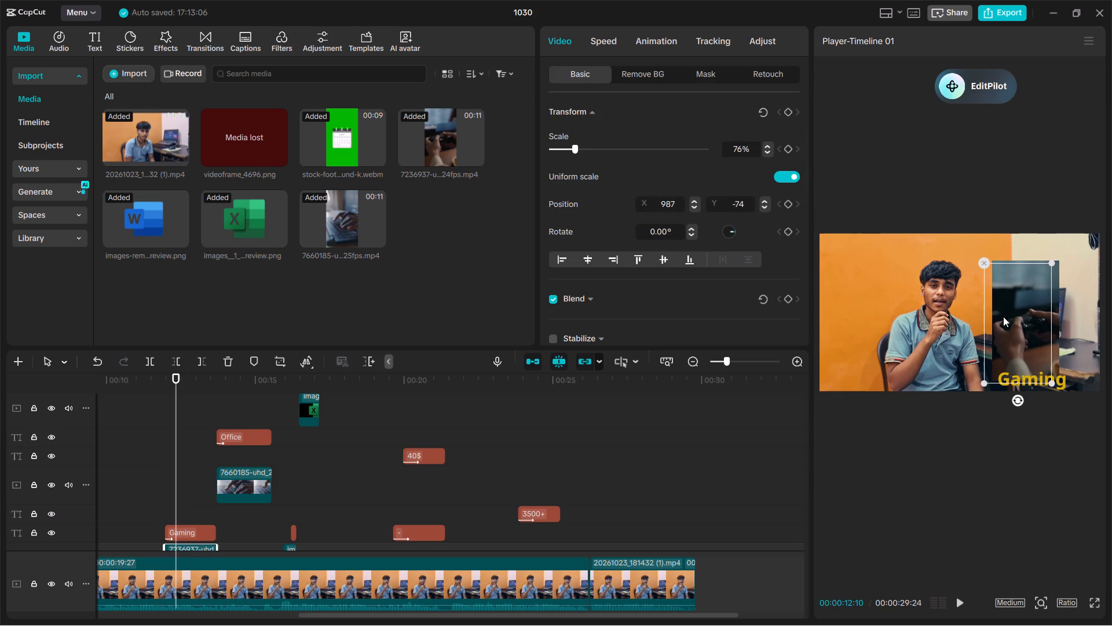
{"action": "left_click_drag", "start_coordinate": [1003, 316], "coordinate": [1011, 301]}
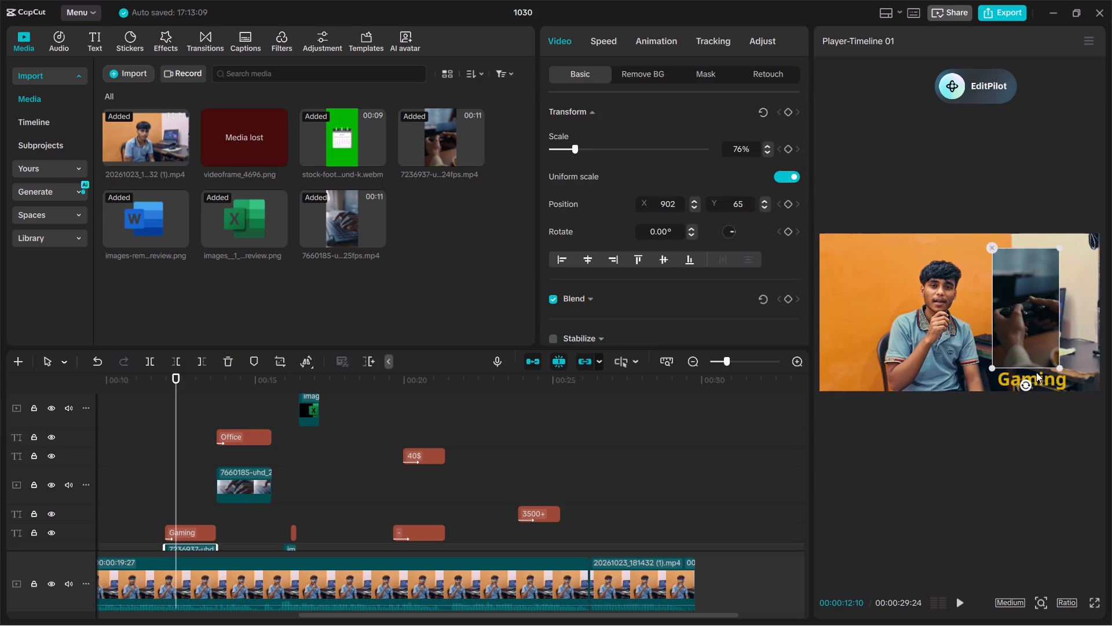
Reposition the "Gaming" text centred over the bottom edge of the resized controller video and play it briefly.
{"action": "left_click", "coordinate": [1036, 375]}
{"action": "left_click_drag", "start_coordinate": [1036, 377], "coordinate": [1030, 363]}
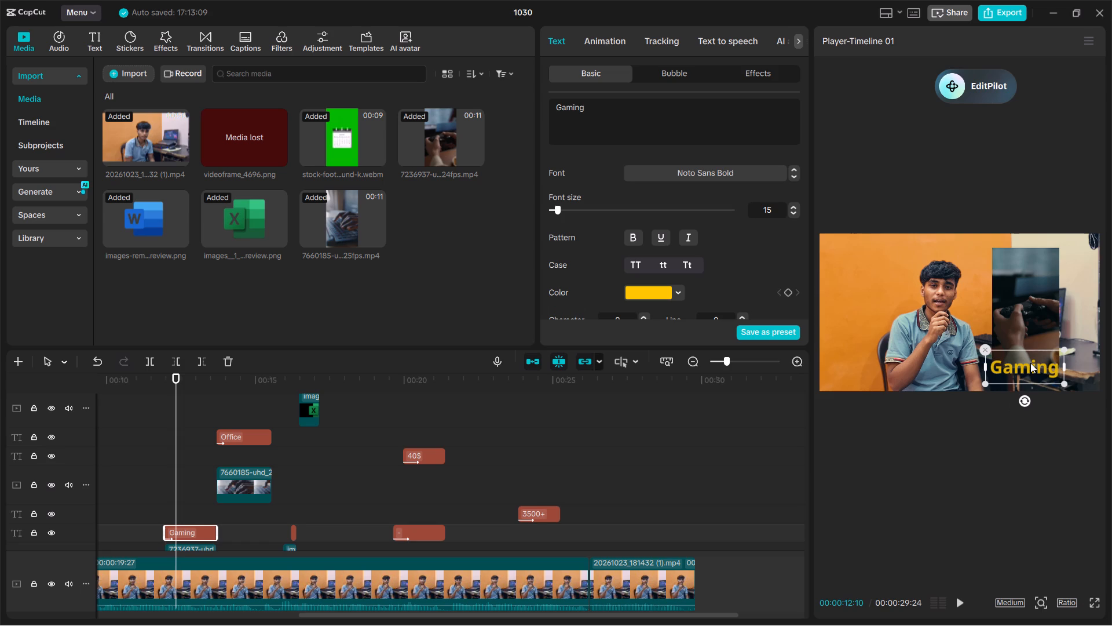
{"action": "left_click_drag", "start_coordinate": [1030, 363], "coordinate": [1033, 370]}
{"action": "key", "text": "space"}
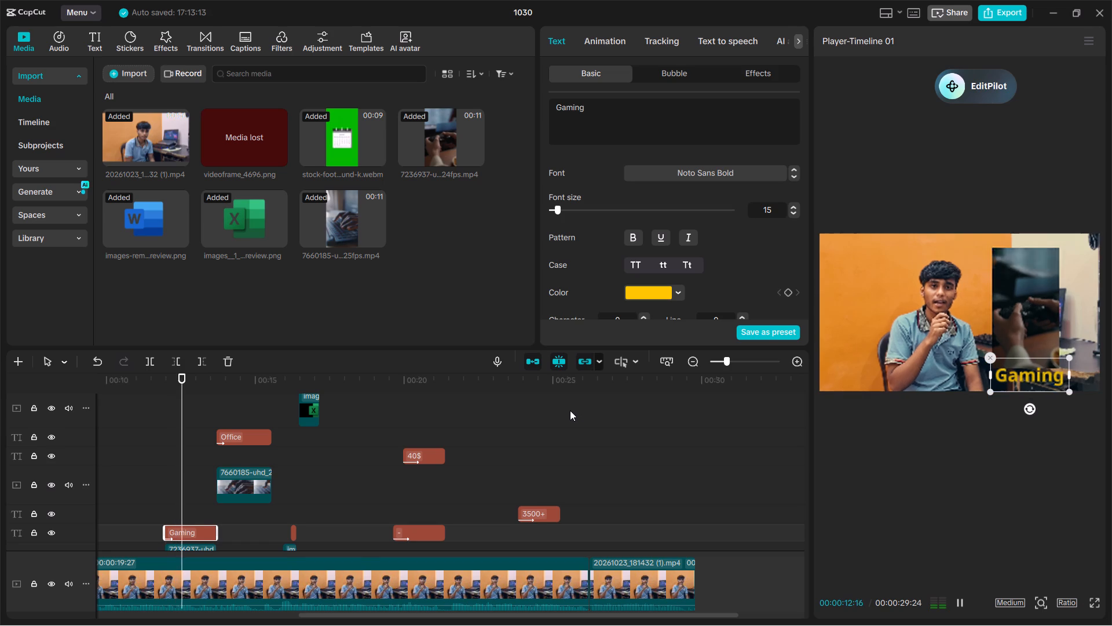
{"action": "key", "text": "space"}
Play on to the "Office" section and scale the keyboard-typing overlay down to 80%.
{"action": "key", "text": "space"}
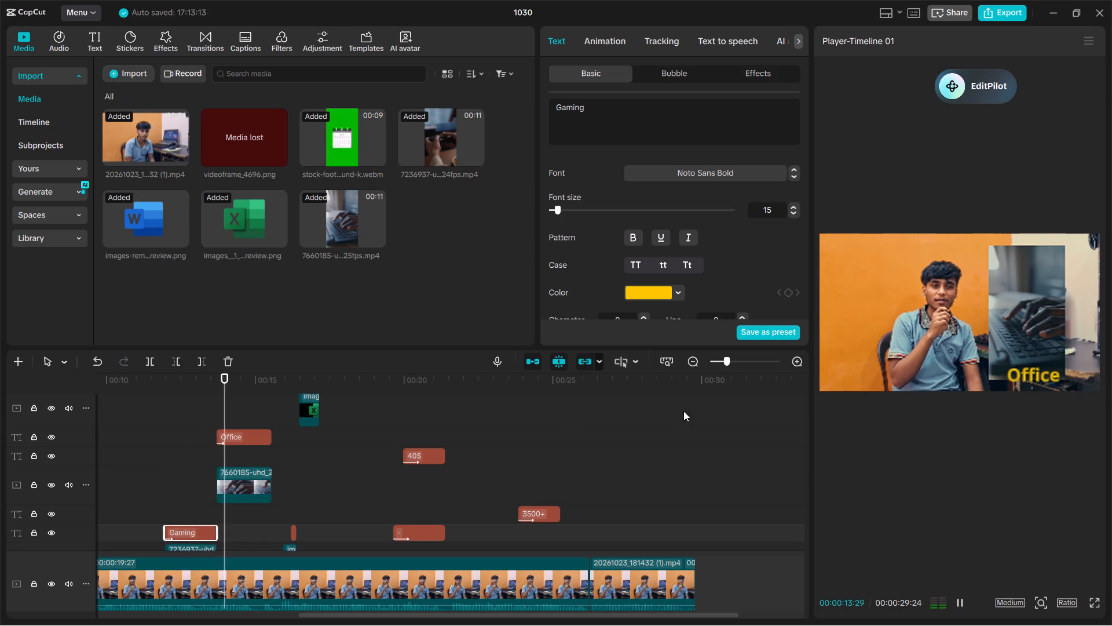
{"action": "key", "text": "space"}
{"action": "left_click", "coordinate": [1001, 304]}
{"action": "left_click", "coordinate": [1005, 291]}
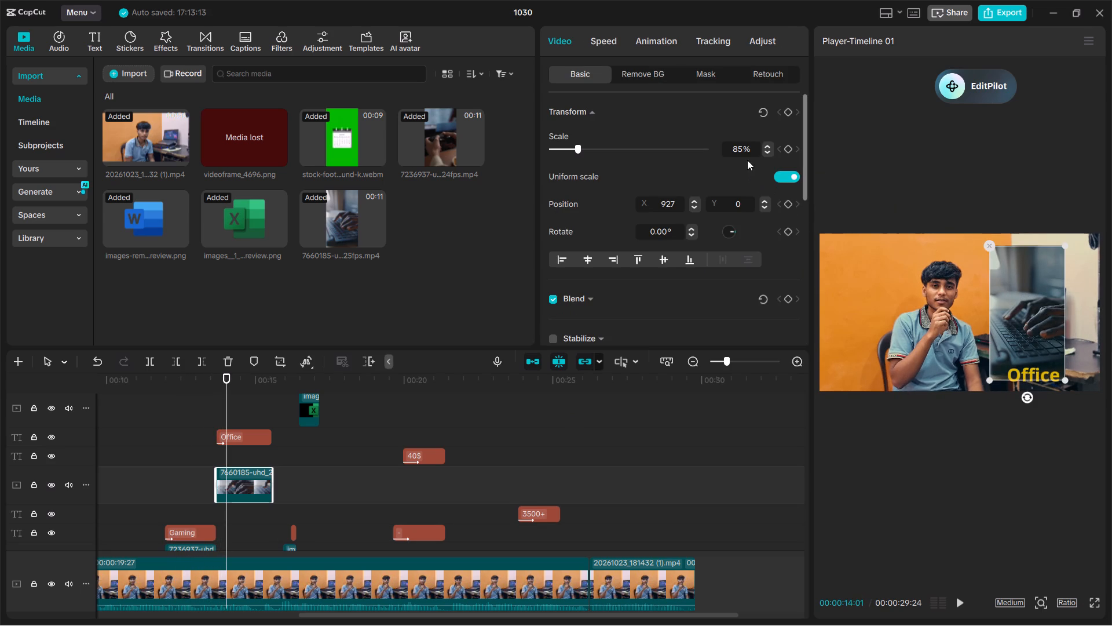
{"action": "double_click", "coordinate": [762, 155]}
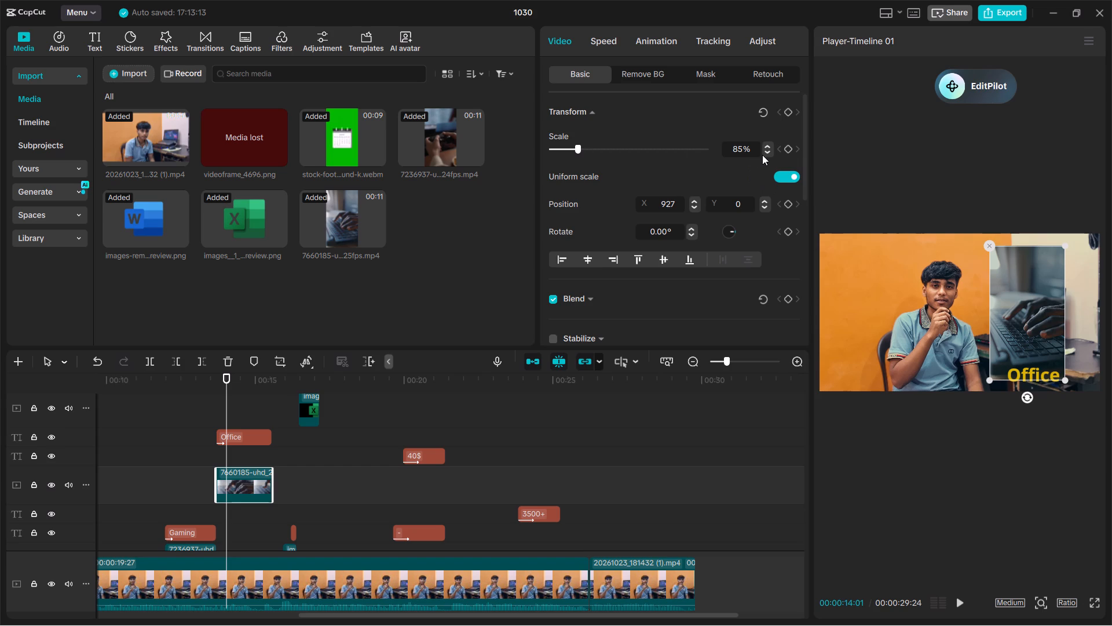
{"action": "triple_click", "coordinate": [767, 152]}
{"action": "left_click", "coordinate": [767, 152]}
{"action": "left_click", "coordinate": [767, 152]}
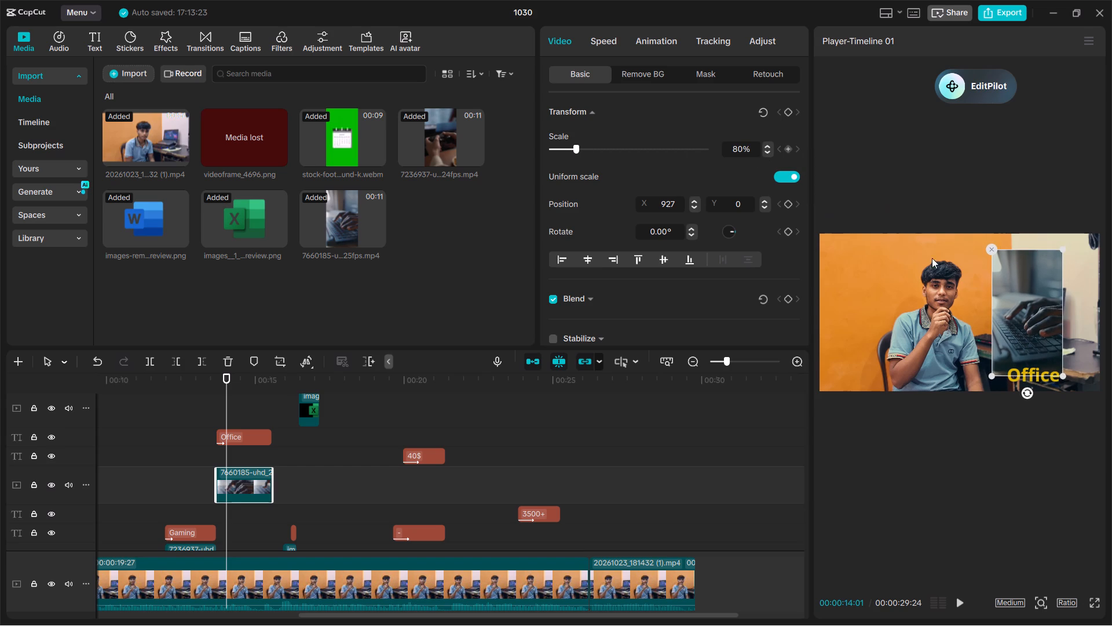
Centre the "Office" text over the bottom edge of the resized keyboard-typing overlay and play on to the Excel logo.
{"action": "left_click", "coordinate": [1036, 375]}
{"action": "left_click_drag", "start_coordinate": [1036, 375], "coordinate": [1026, 377]}
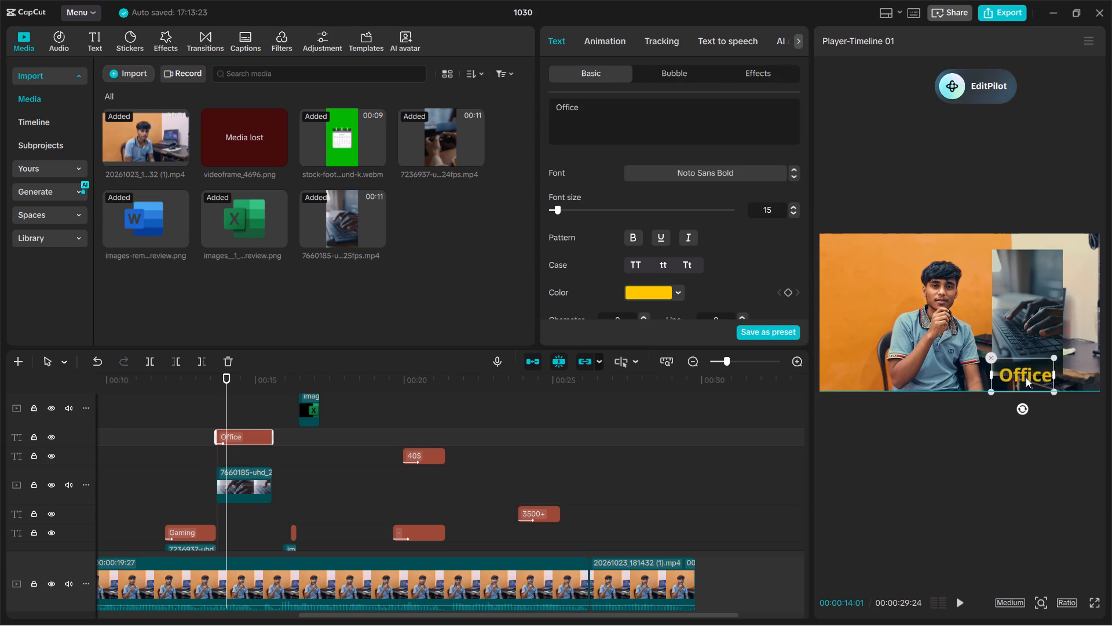
{"action": "left_click_drag", "start_coordinate": [1026, 377], "coordinate": [1030, 365]}
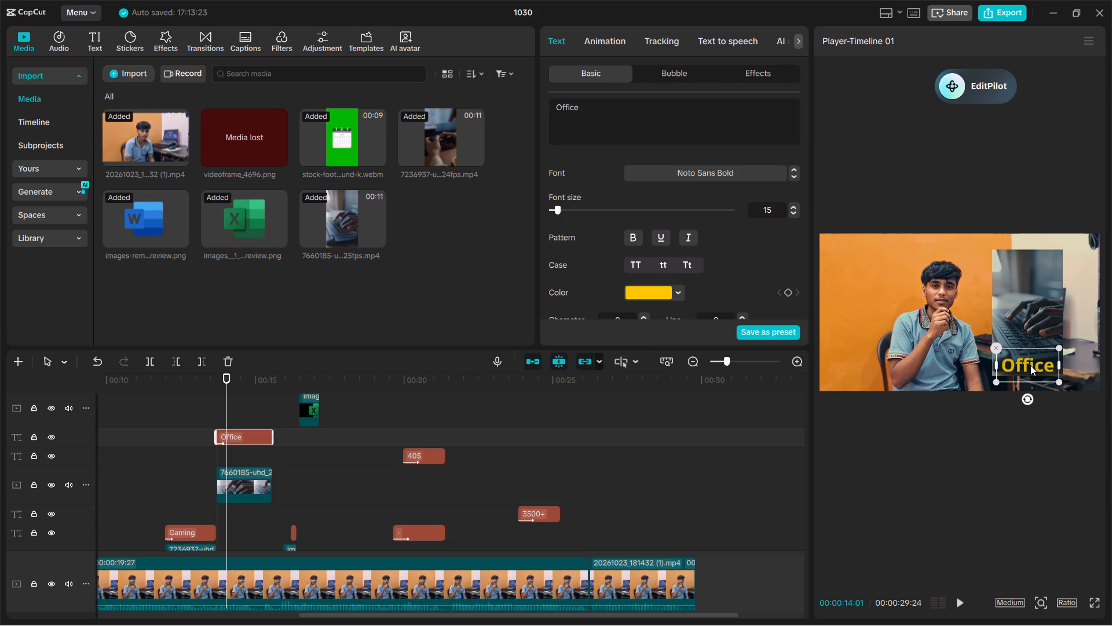
{"action": "left_click_drag", "start_coordinate": [1030, 365], "coordinate": [1030, 370]}
{"action": "key", "text": "space"}
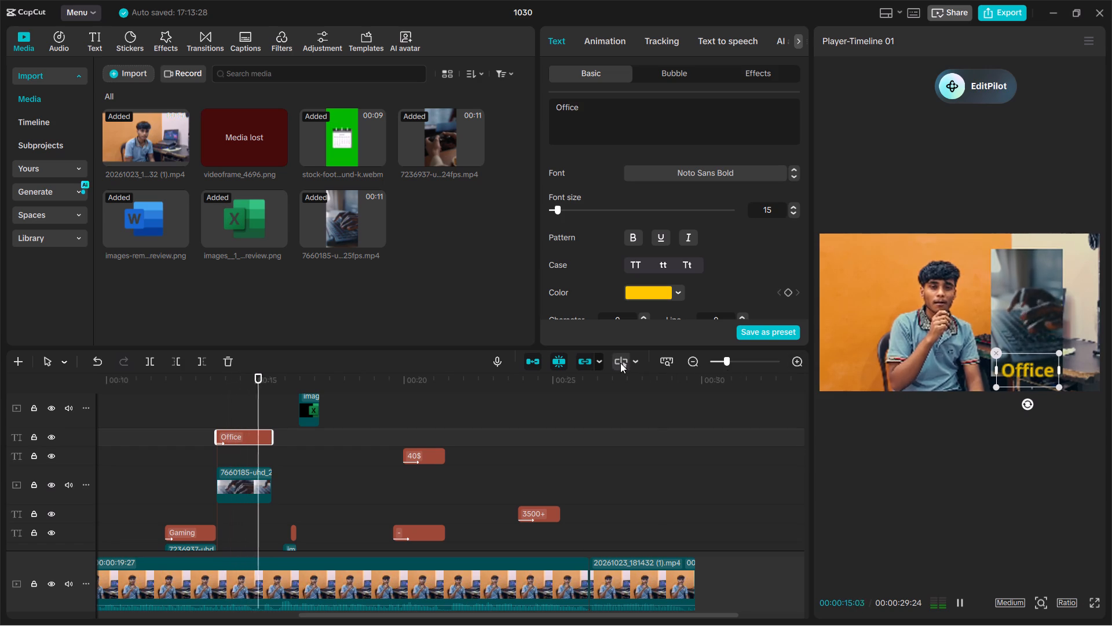
{"action": "key", "text": "space"}
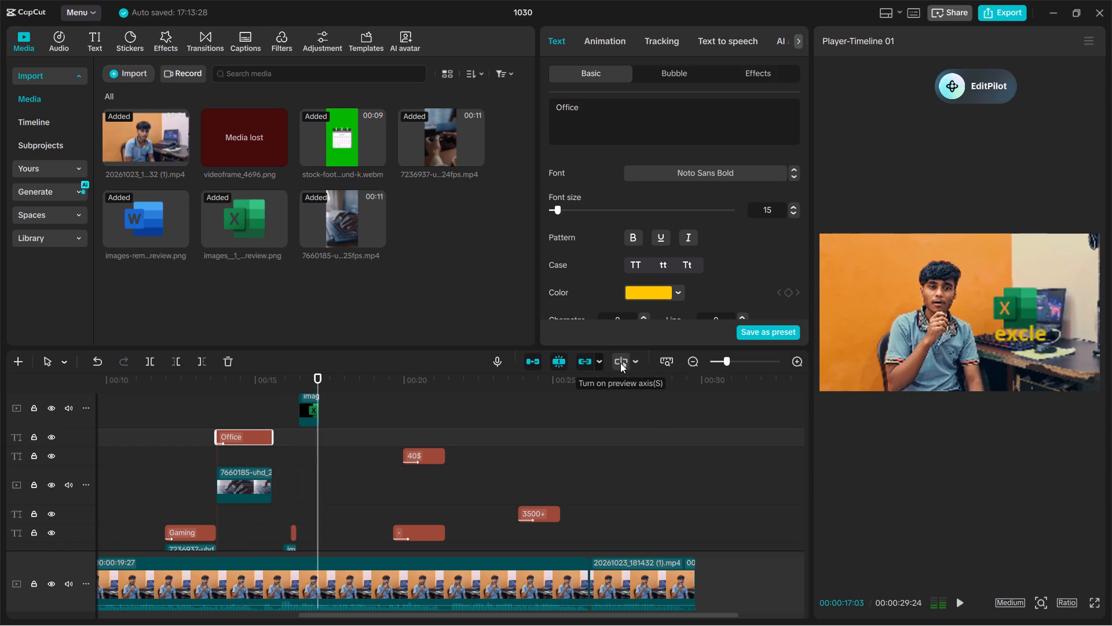
Go back to the Word logo and shift the "word" text slightly right beneath it.
{"action": "left_click_drag", "start_coordinate": [321, 459], "coordinate": [286, 466]}
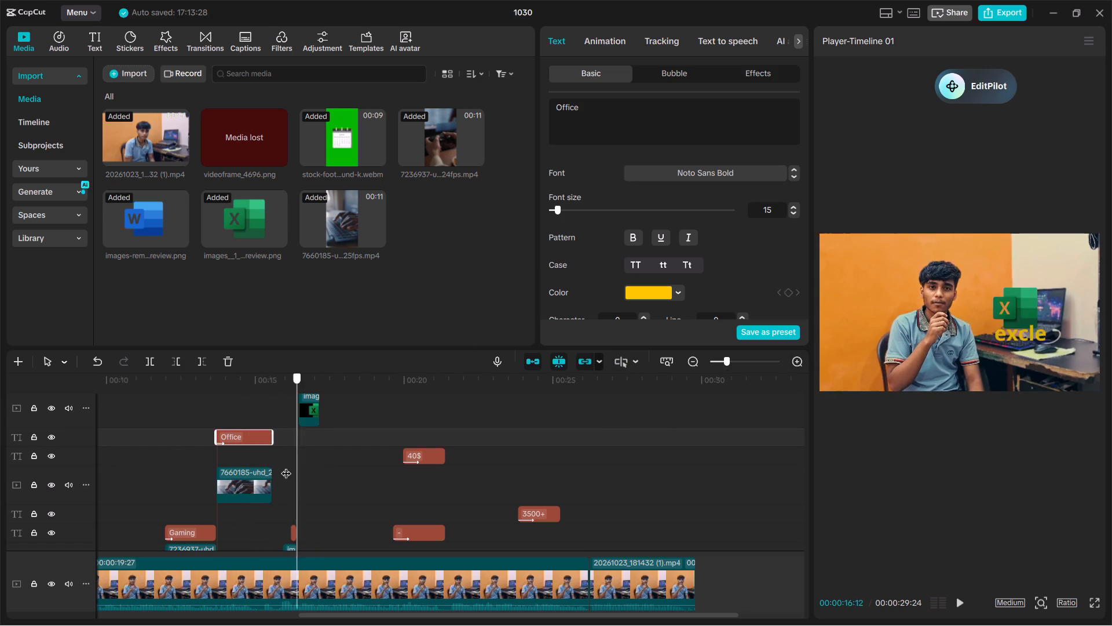
{"action": "left_click_drag", "start_coordinate": [286, 466], "coordinate": [269, 468]}
{"action": "key", "text": "space"}
{"action": "key", "text": "space"}
{"action": "left_click", "coordinate": [1019, 326]}
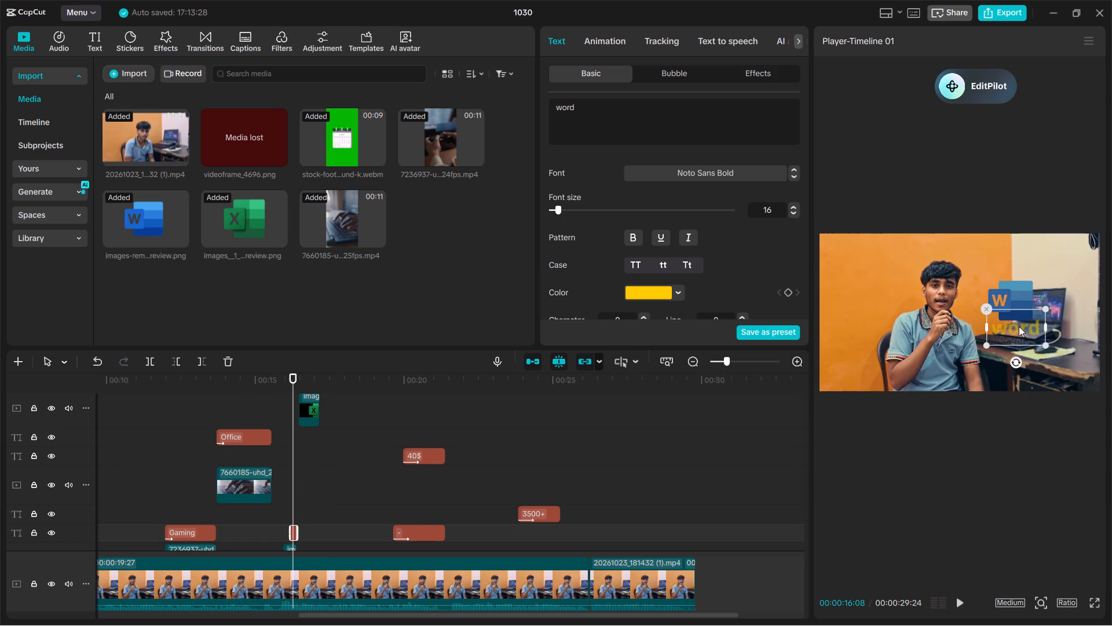
{"action": "left_click_drag", "start_coordinate": [1016, 329], "coordinate": [1039, 329]}
{"action": "left_click", "coordinate": [1079, 337]}
{"action": "left_click", "coordinate": [1039, 334]}
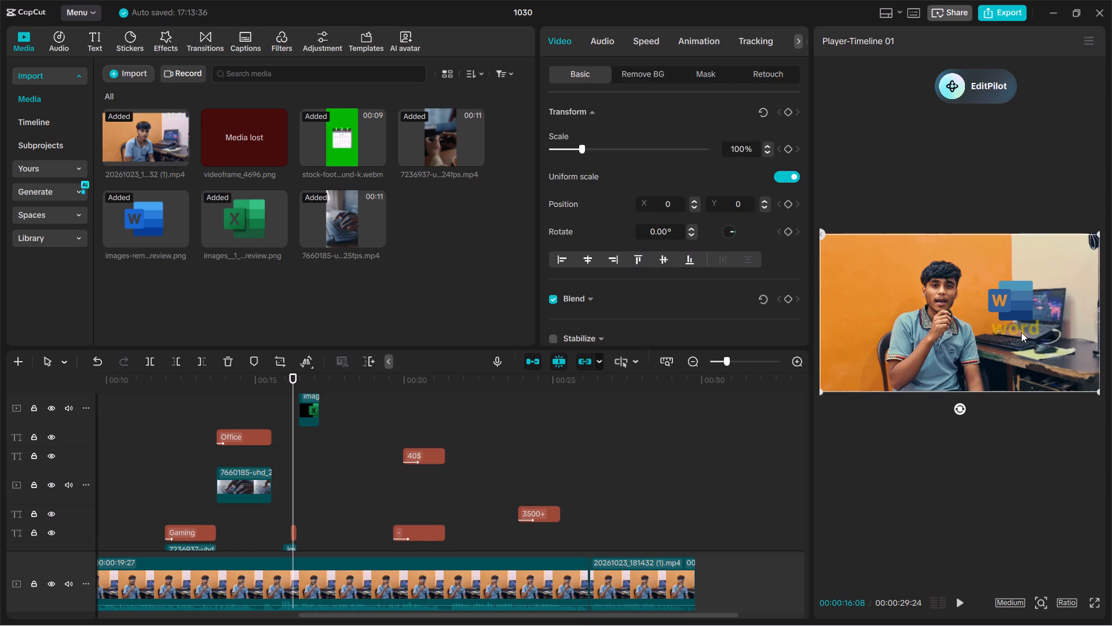
{"action": "left_click_drag", "start_coordinate": [1011, 325], "coordinate": [1019, 329]}
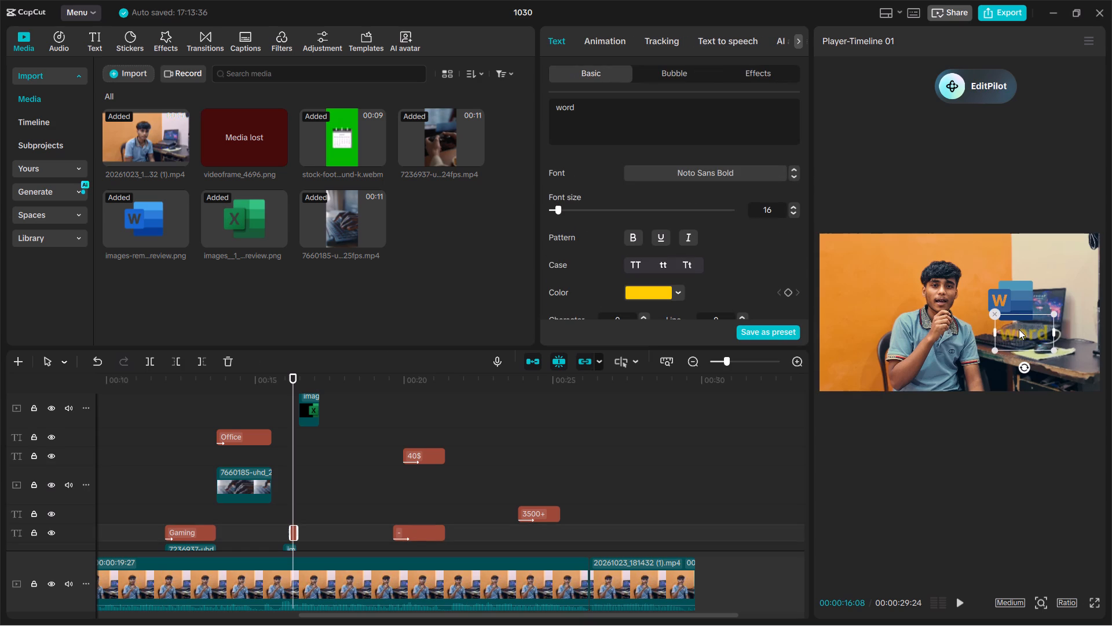
{"action": "left_click_drag", "start_coordinate": [1019, 329], "coordinate": [1031, 325]}
{"action": "key", "text": "space"}
{"action": "key", "text": "space"}
Play on to the Excel logo and nudge the "excle" text slightly right and down beneath it.
{"action": "key", "text": "space"}
{"action": "key", "text": "space"}
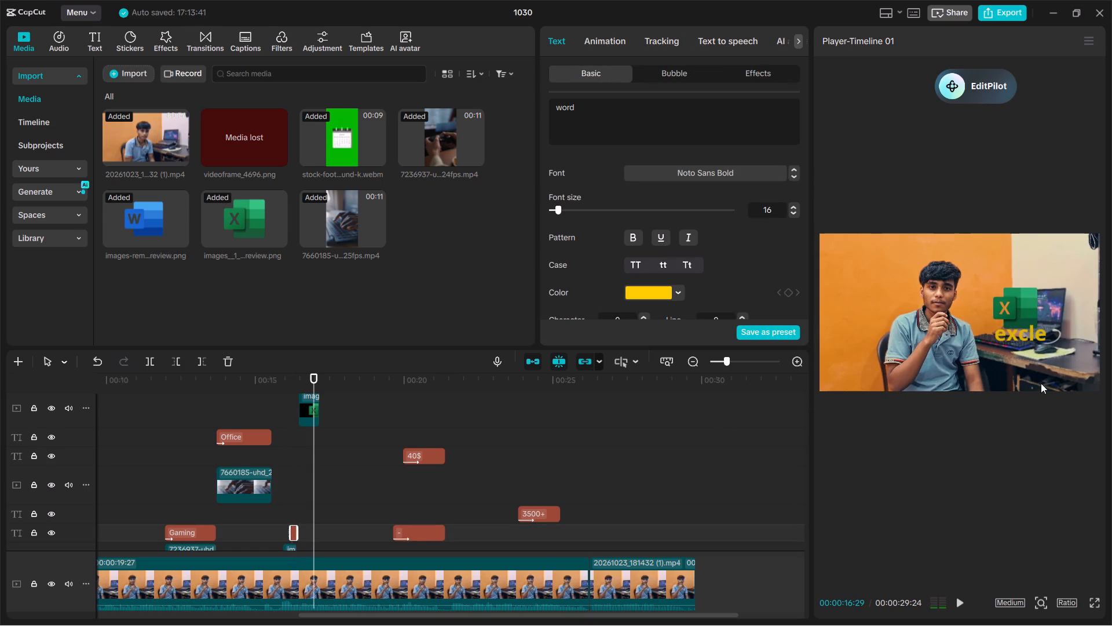
{"action": "left_click", "coordinate": [1029, 345]}
{"action": "left_click", "coordinate": [1029, 340]}
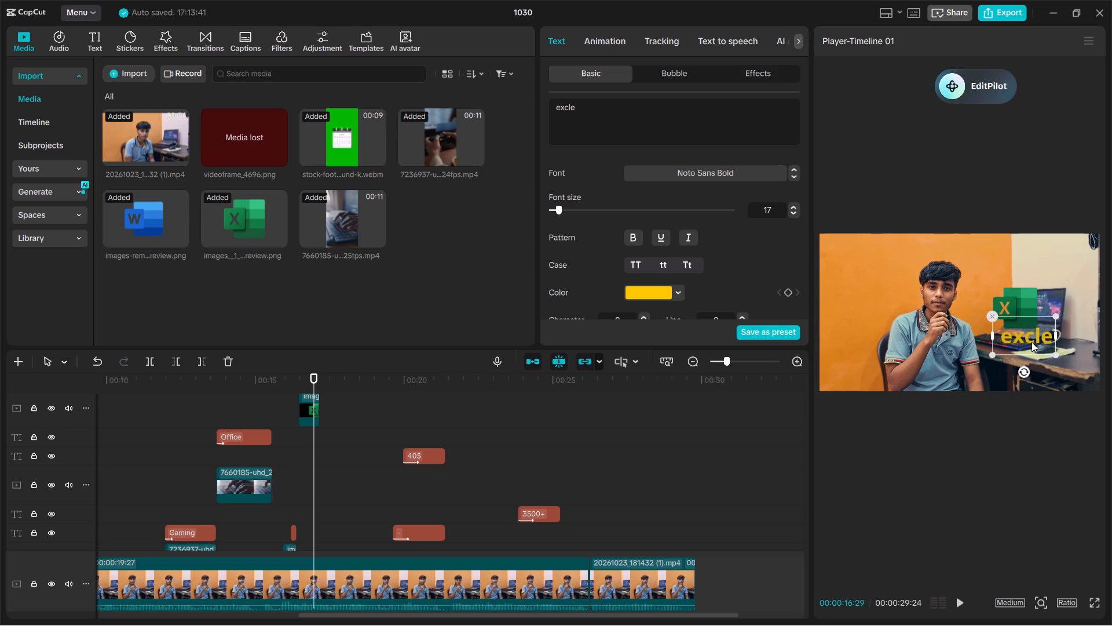
Play the rest of the video to its end to review the price and "3500+" text labels.
{"action": "key", "text": "space"}
{"action": "key", "text": "space"}
{"action": "key", "text": "space"}
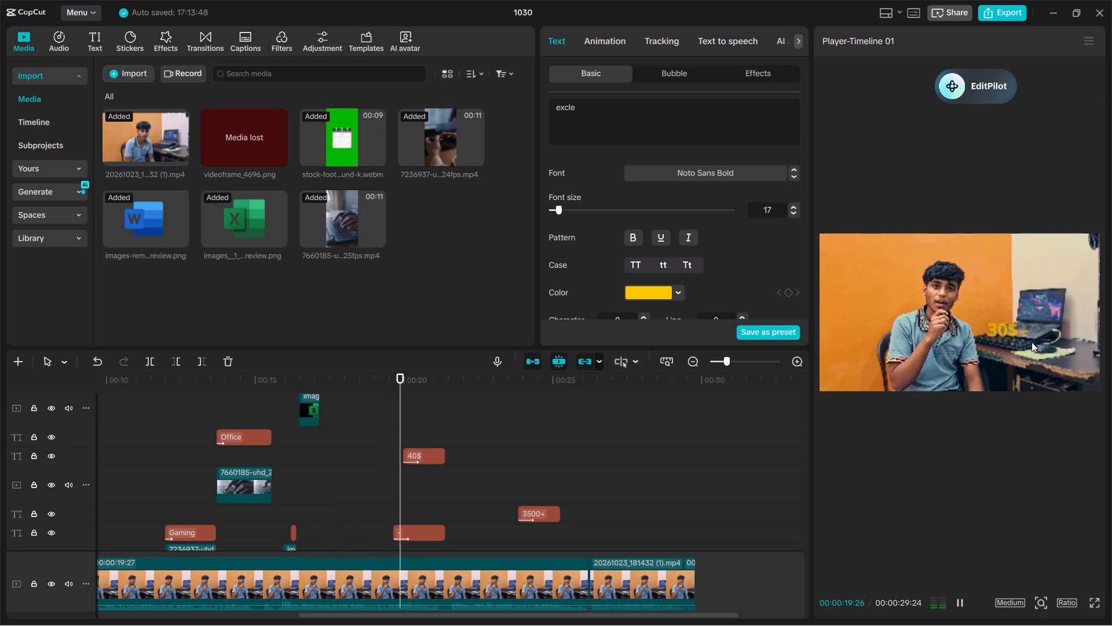
{"action": "key", "text": "space"}
{"action": "key", "text": "space"}
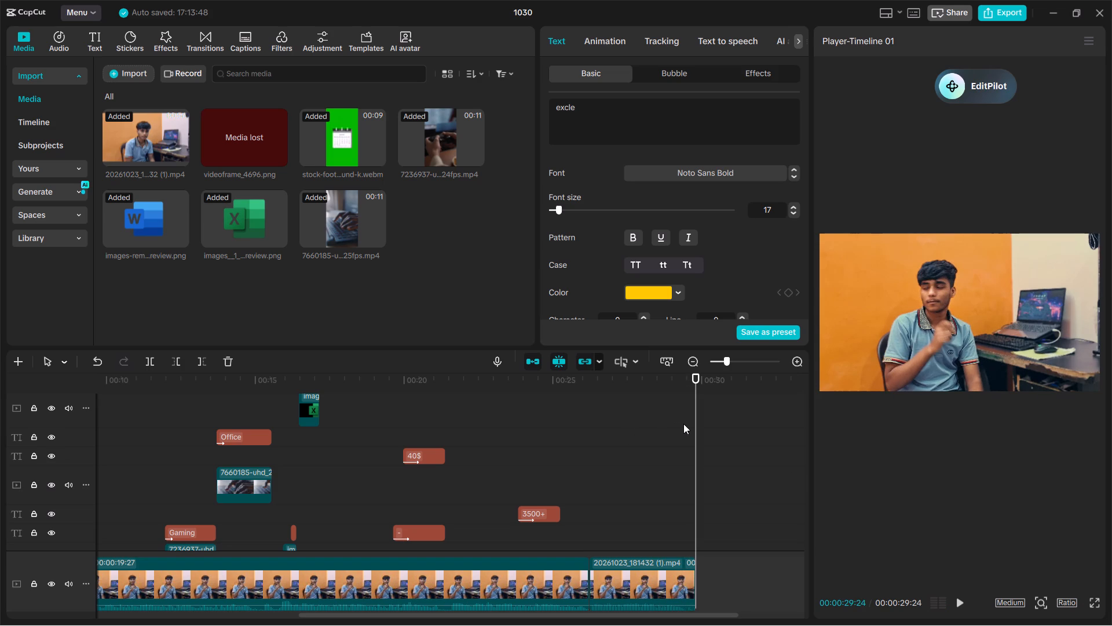
Replay the whole project from the start to the end to check the timing and placement of all overlays and text.
{"action": "left_click_drag", "start_coordinate": [692, 380], "coordinate": [238, 494]}
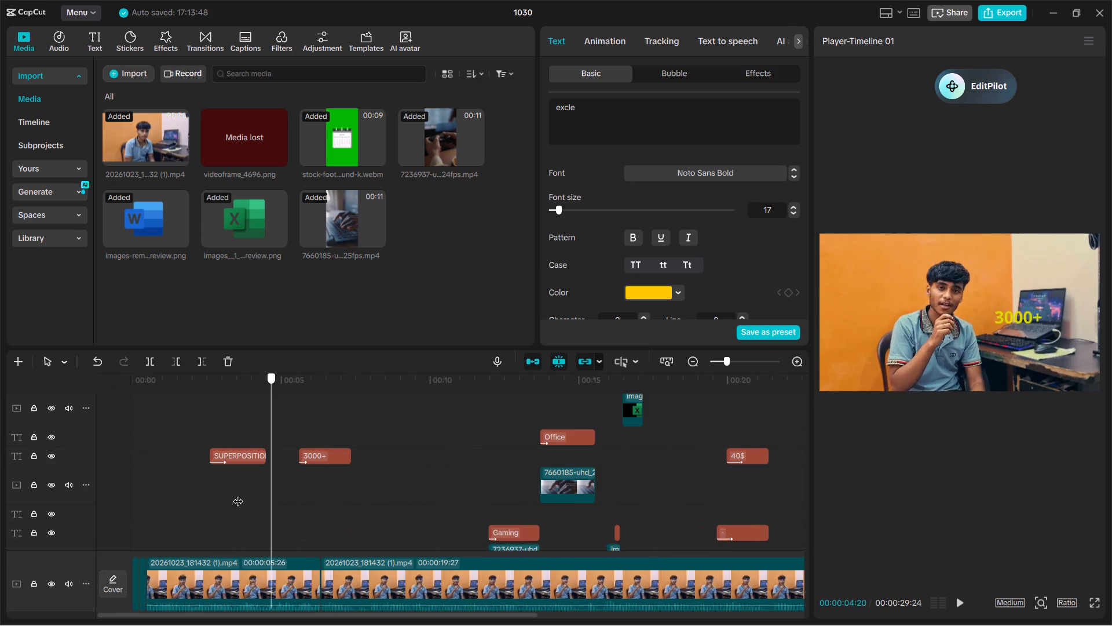
{"action": "left_click_drag", "start_coordinate": [238, 494], "coordinate": [71, 540]}
{"action": "key", "text": "space"}
{"action": "key", "text": "space"}
{"action": "key", "text": "space"}
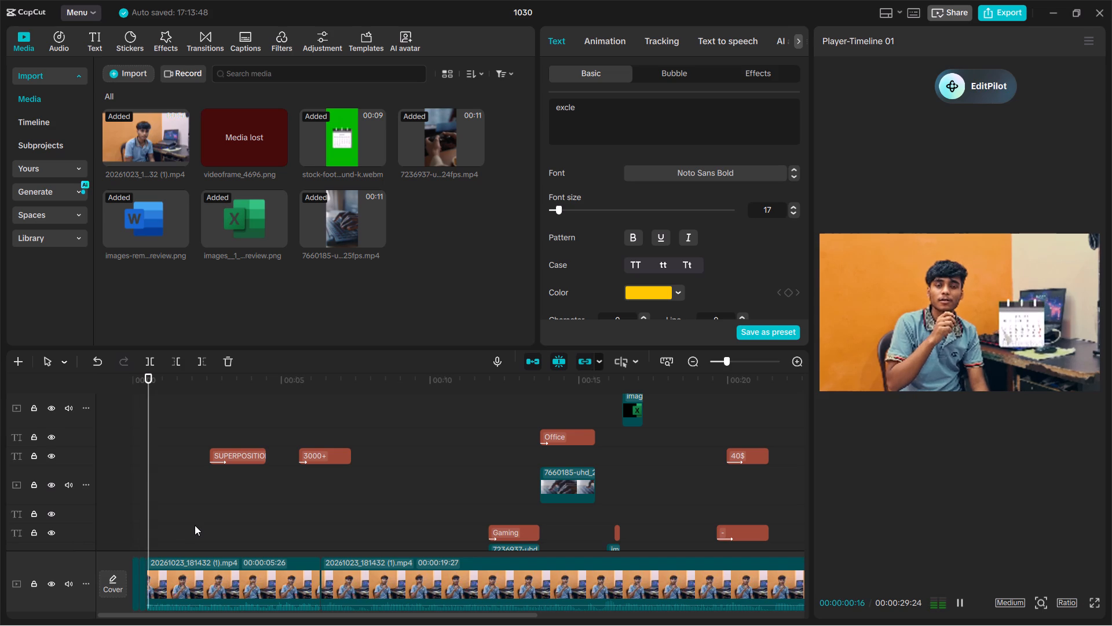
{"action": "key", "text": "space"}
{"action": "key", "text": "space"}
{"action": "key", "text": "space"}
{"action": "key", "text": "space"}
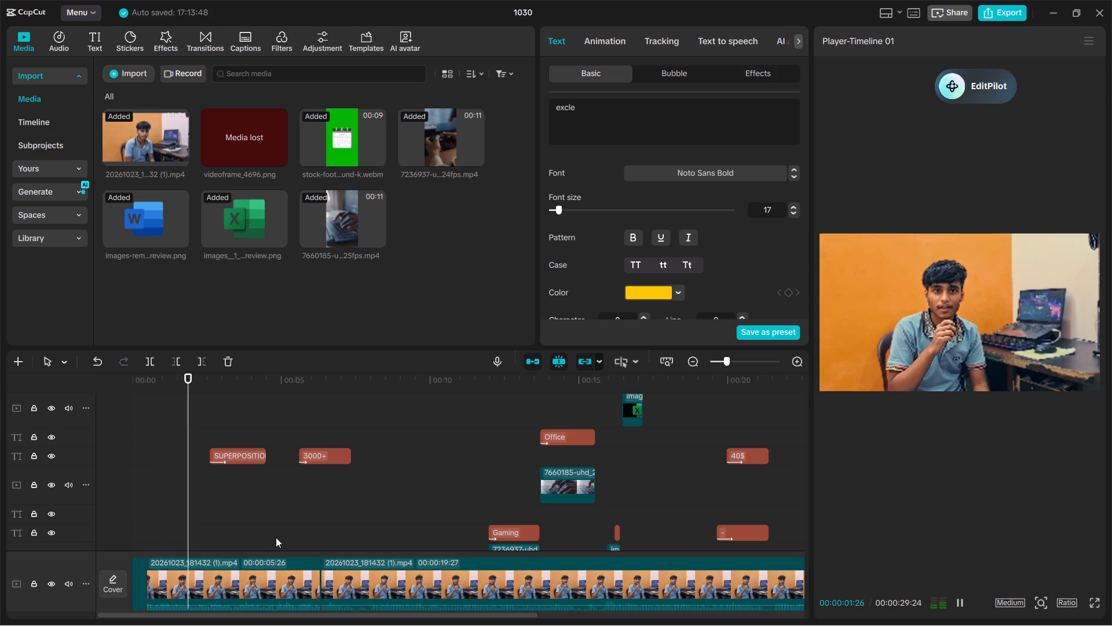
{"action": "key", "text": "space"}
{"action": "key", "text": "space"}
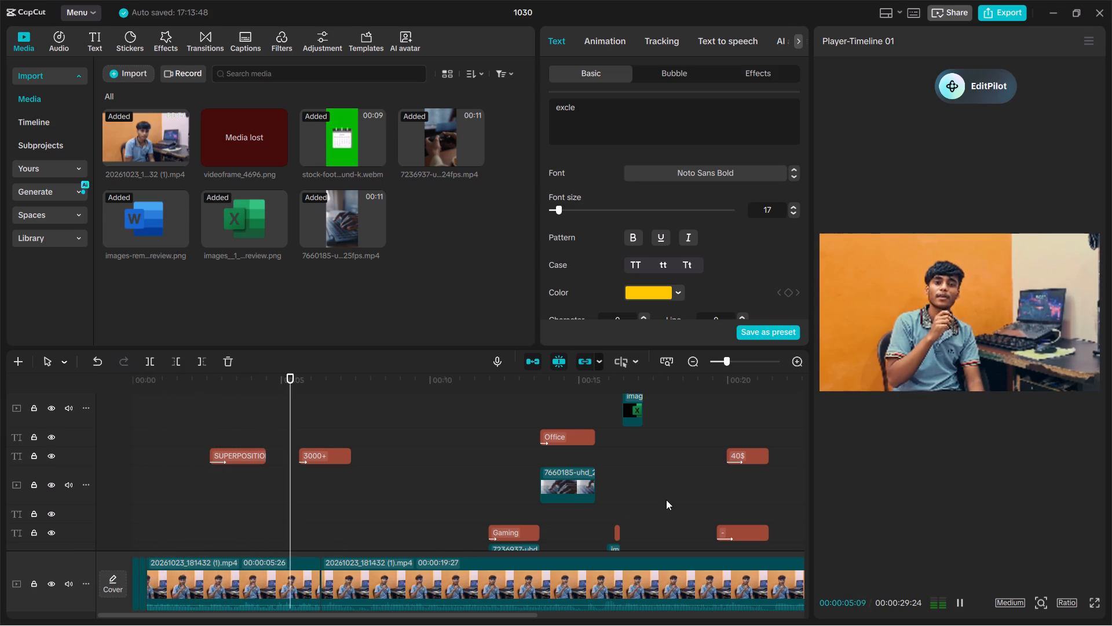
{"action": "key", "text": "space"}
{"action": "key", "text": "space"}
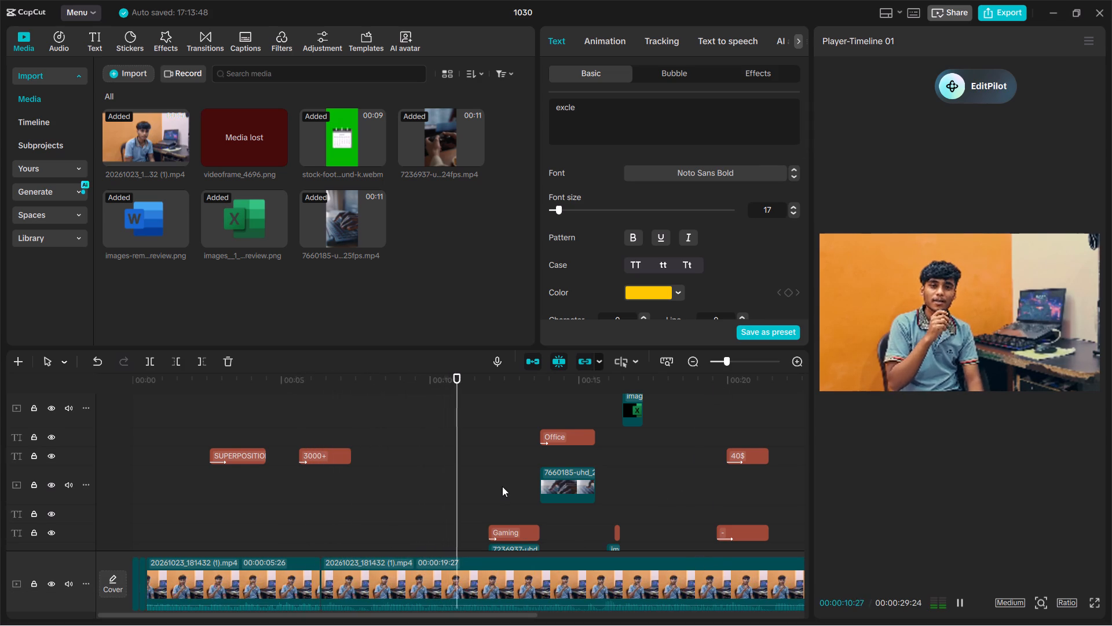
{"action": "key", "text": "space"}
{"action": "key", "text": "space"}
{"action": "key", "text": "space"}
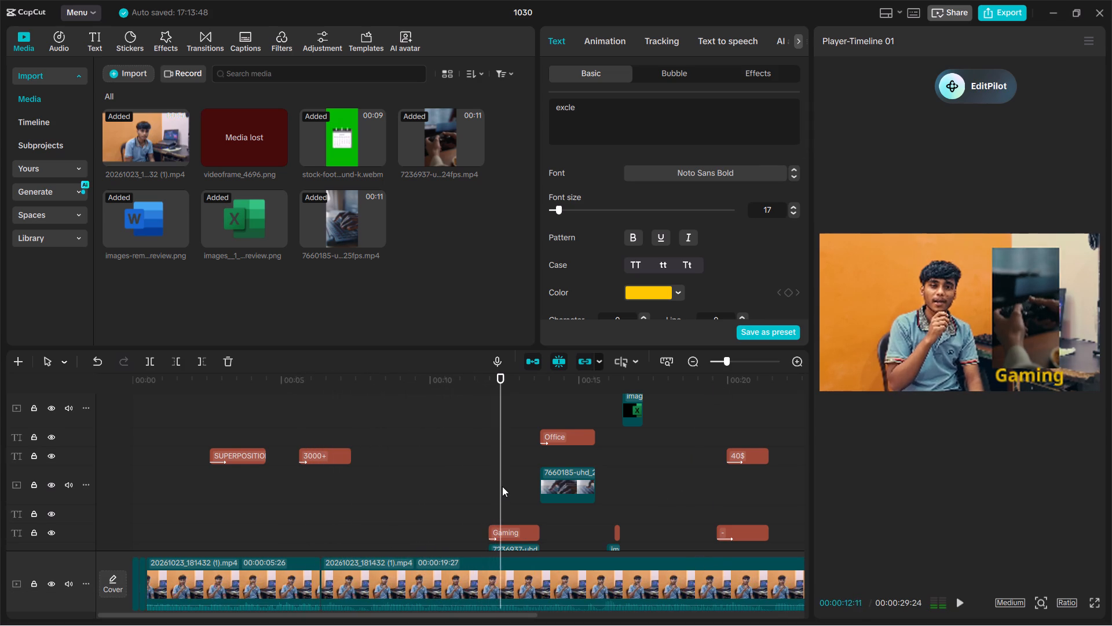
{"action": "key", "text": "space"}
{"action": "key", "text": "space"}
{"action": "key", "text": "space"}
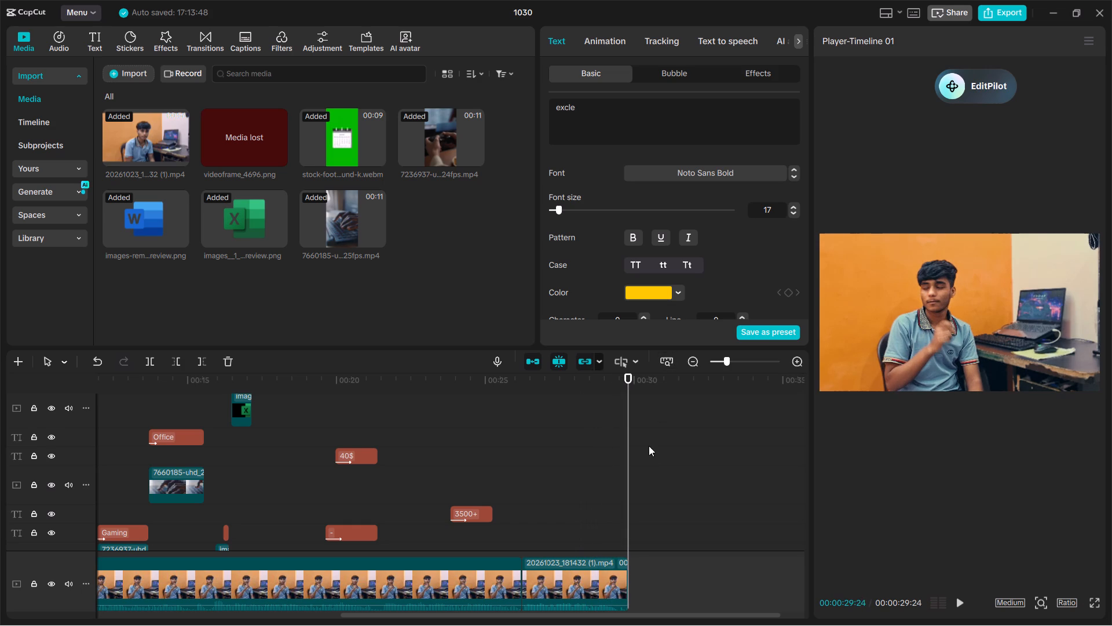
Replay the last seconds of the video several times to find where the final clip should end.
{"action": "left_click_drag", "start_coordinate": [626, 448], "coordinate": [560, 460]}
{"action": "key", "text": "space"}
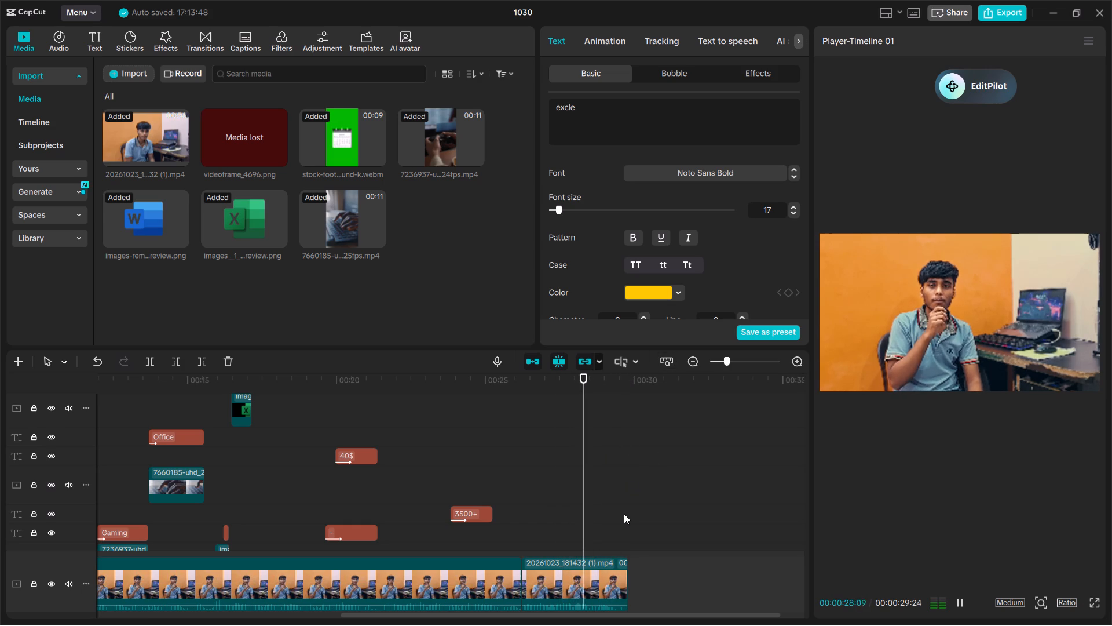
{"action": "key", "text": "ctrl+plus"}
{"action": "key", "text": "ctrl+plus"}
{"action": "key", "text": "space"}
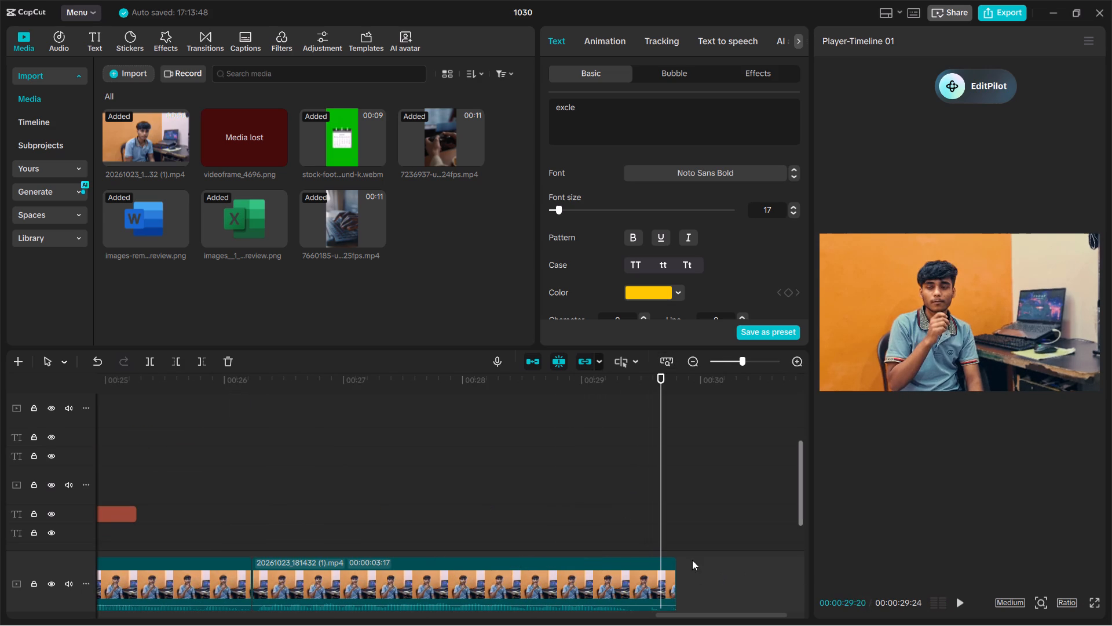
{"action": "left_click_drag", "start_coordinate": [664, 542], "coordinate": [520, 580]}
{"action": "key", "text": "space"}
{"action": "key", "text": "space"}
{"action": "key", "text": "space"}
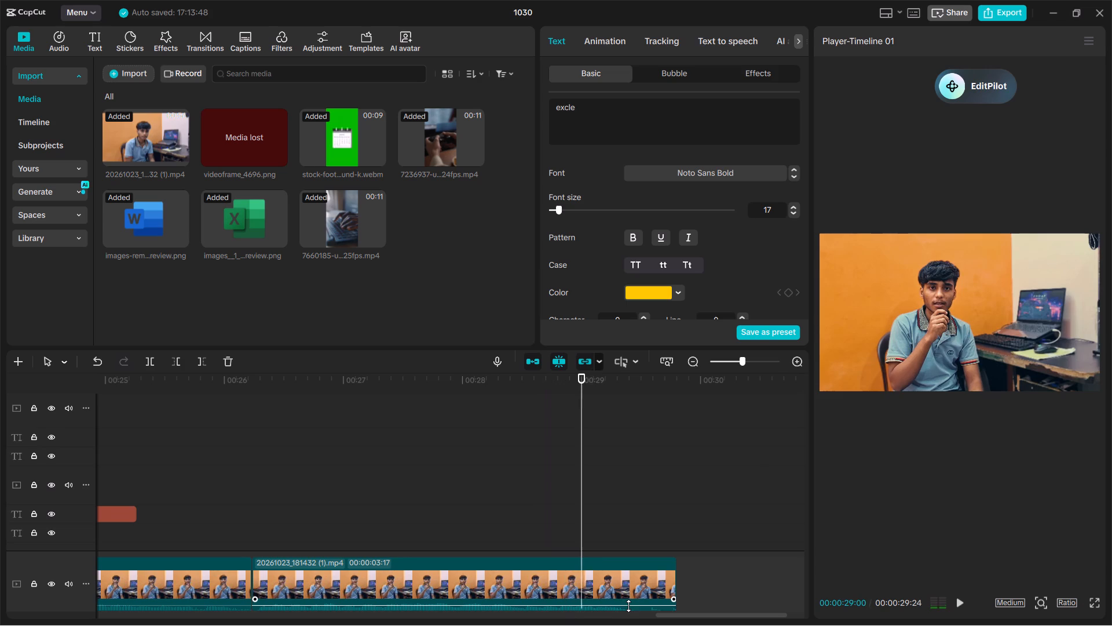
{"action": "key", "text": "space"}
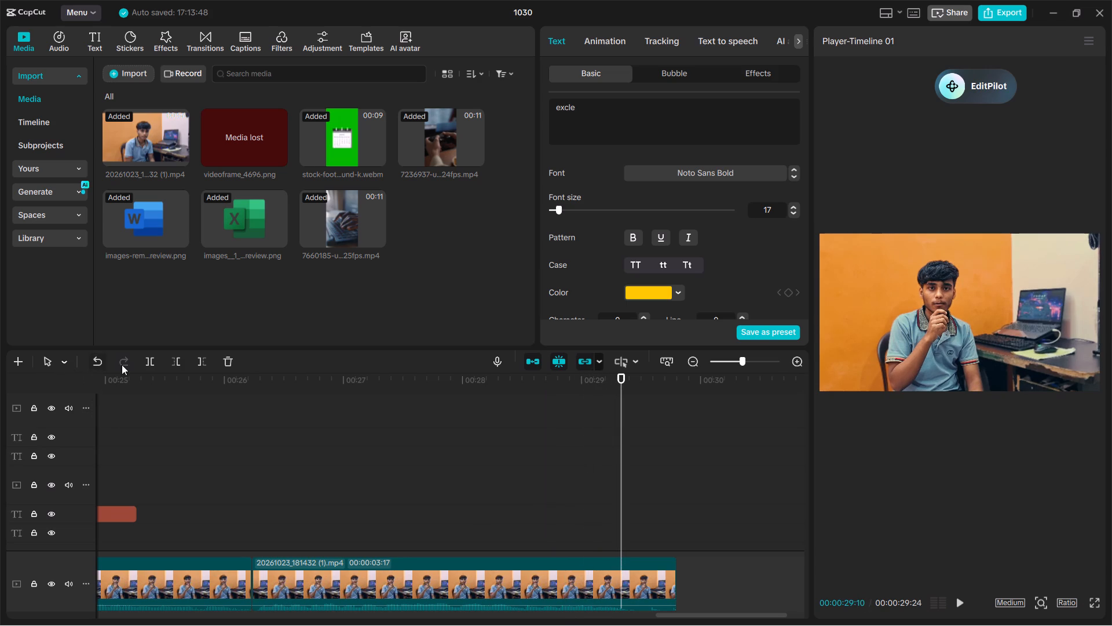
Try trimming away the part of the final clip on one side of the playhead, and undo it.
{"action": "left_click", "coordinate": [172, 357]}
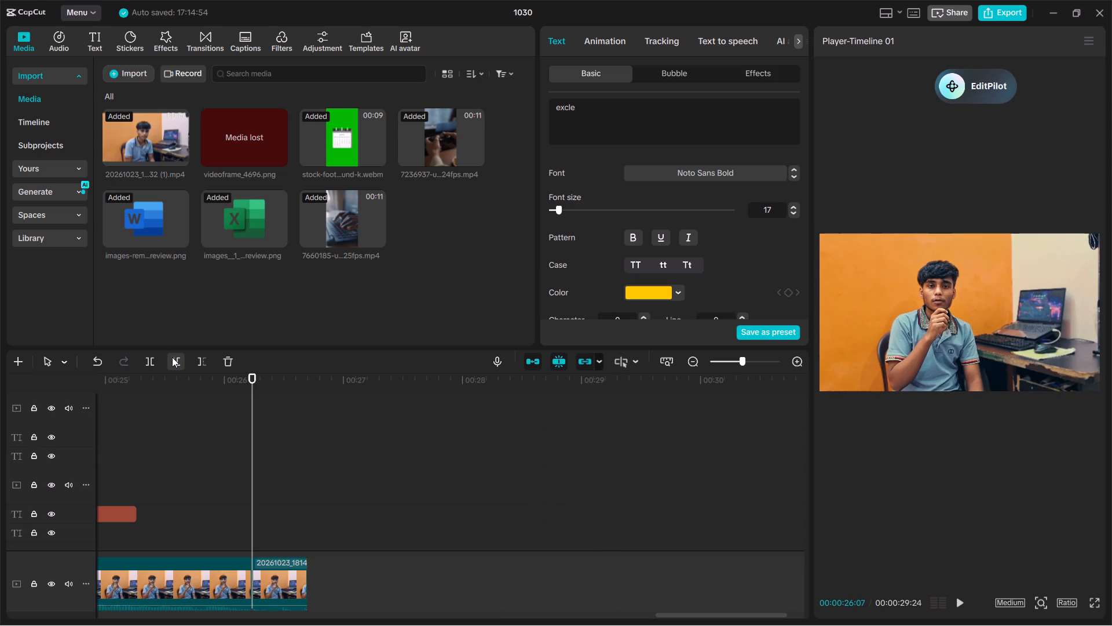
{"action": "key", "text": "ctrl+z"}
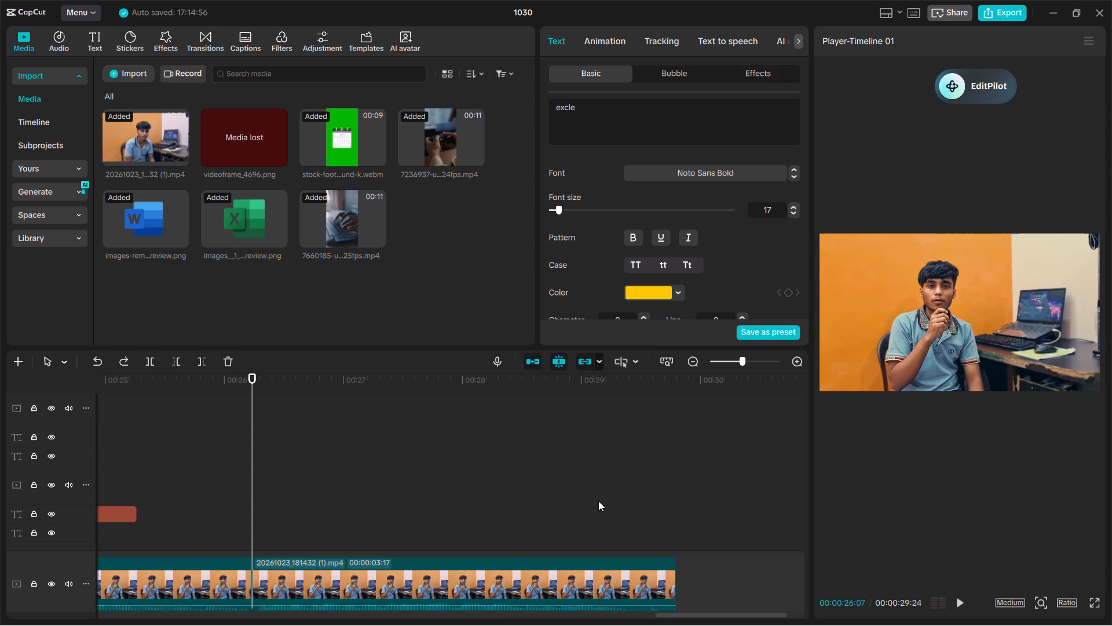
Split the final main-track clip near 29 seconds so that its first part lasts 3:00.
{"action": "left_click", "coordinate": [560, 492]}
{"action": "left_click_drag", "start_coordinate": [560, 492], "coordinate": [618, 474]}
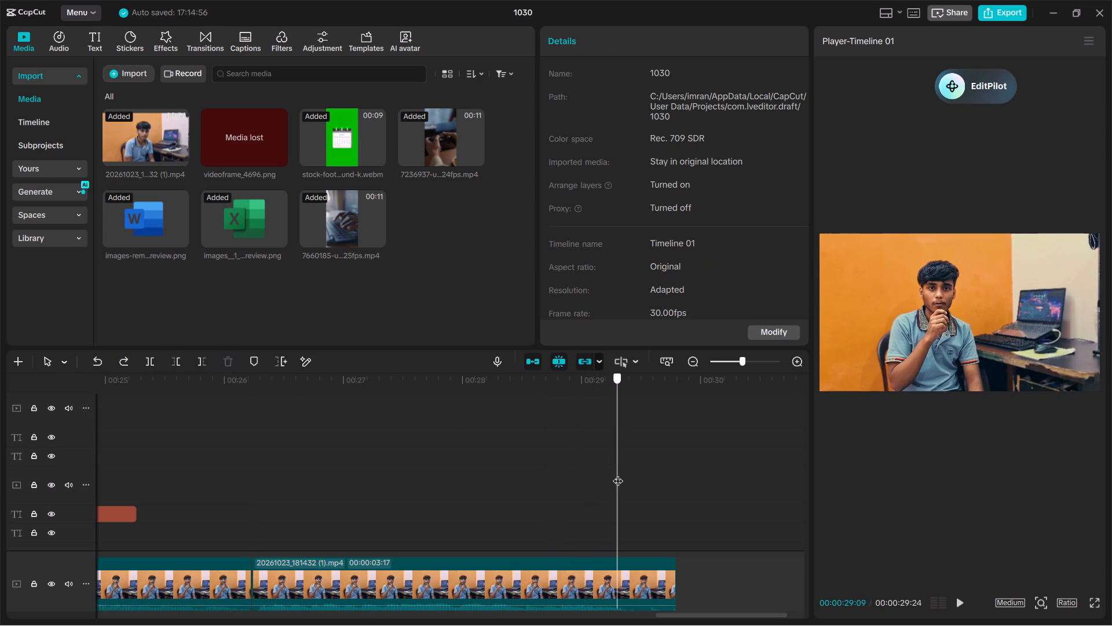
{"action": "left_click_drag", "start_coordinate": [618, 474], "coordinate": [616, 474]}
{"action": "left_click", "coordinate": [46, 357]}
{"action": "left_click", "coordinate": [71, 397]}
{"action": "left_click", "coordinate": [620, 585]}
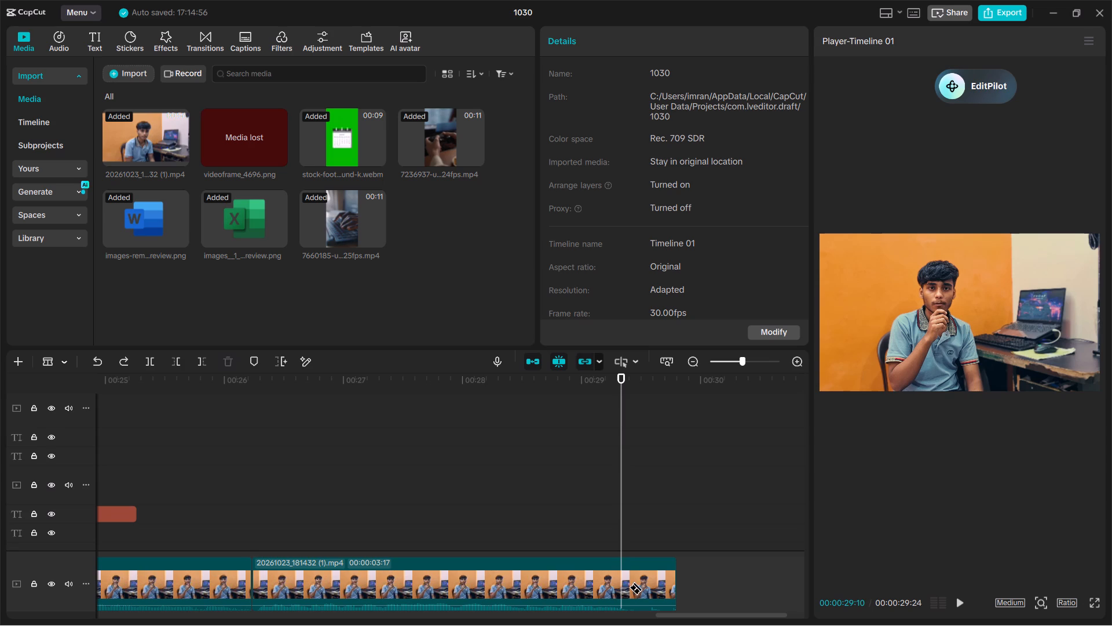
{"action": "left_click", "coordinate": [611, 583]}
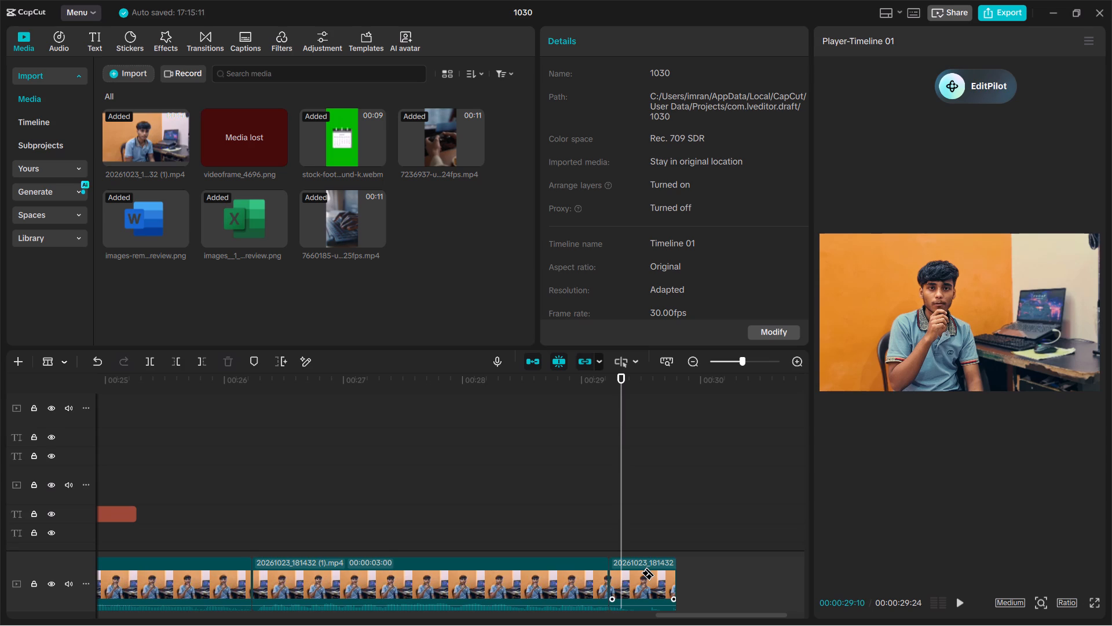
{"action": "left_click", "coordinate": [628, 516]}
Switch back to the Select tool and delete the short end piece after the new split on the main track.
{"action": "left_click", "coordinate": [56, 372]}
{"action": "left_click", "coordinate": [49, 365]}
{"action": "left_click", "coordinate": [92, 390]}
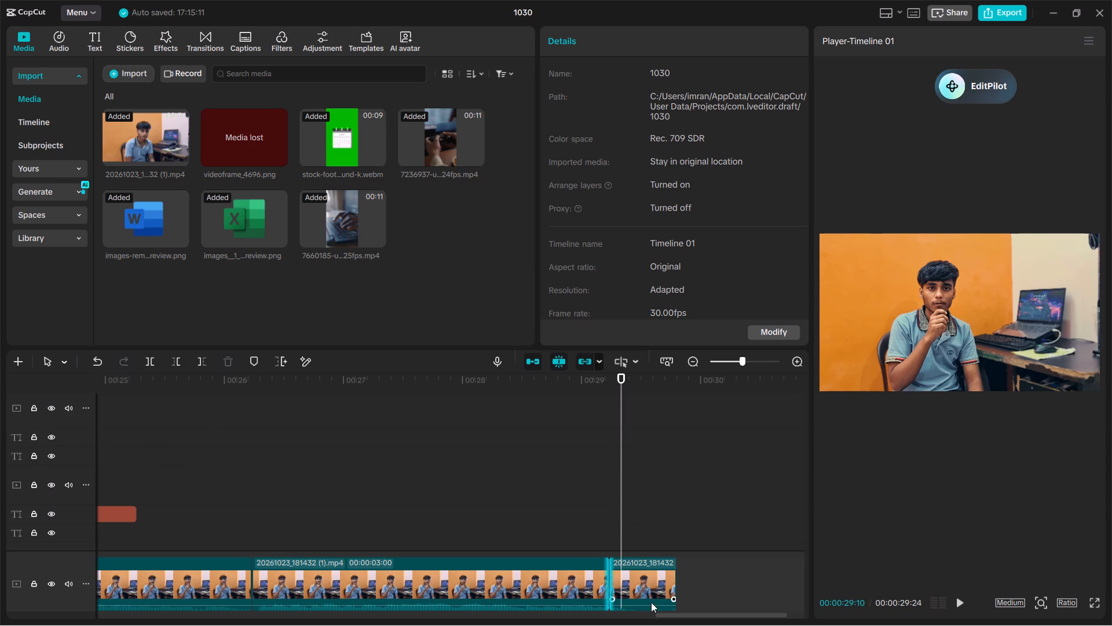
{"action": "left_click", "coordinate": [649, 570]}
{"action": "left_click", "coordinate": [649, 570]}
{"action": "key", "text": "Delete"}
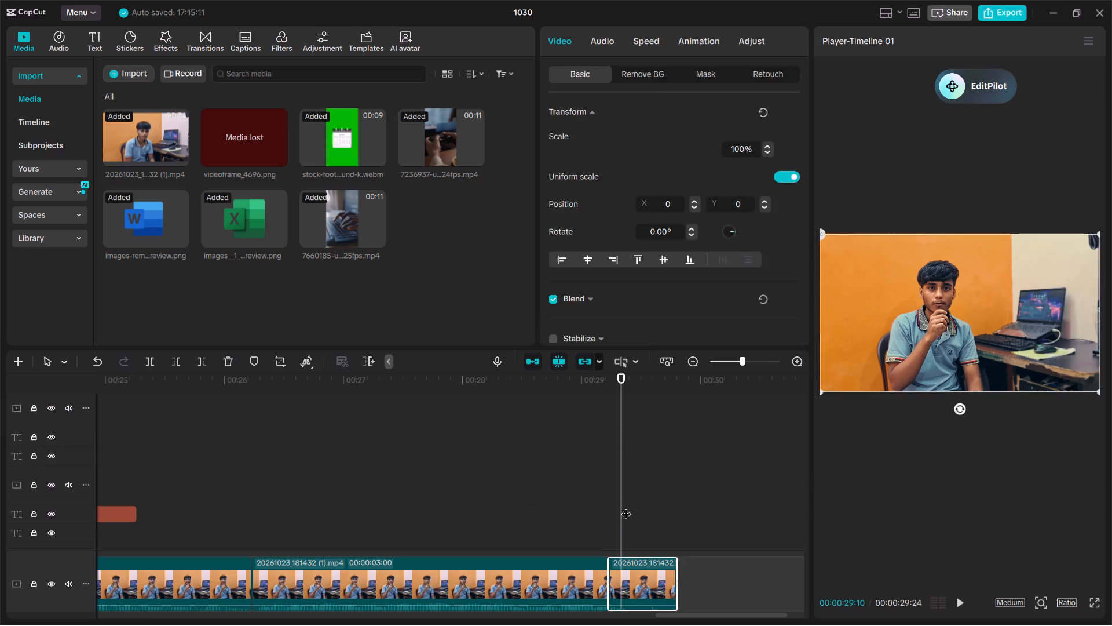
Replay the shortened ending and examine where the overlay clip, Blur effect and adjustment layer stop.
{"action": "left_click_drag", "start_coordinate": [624, 504], "coordinate": [525, 529]}
{"action": "key", "text": "space"}
{"action": "key", "text": "space"}
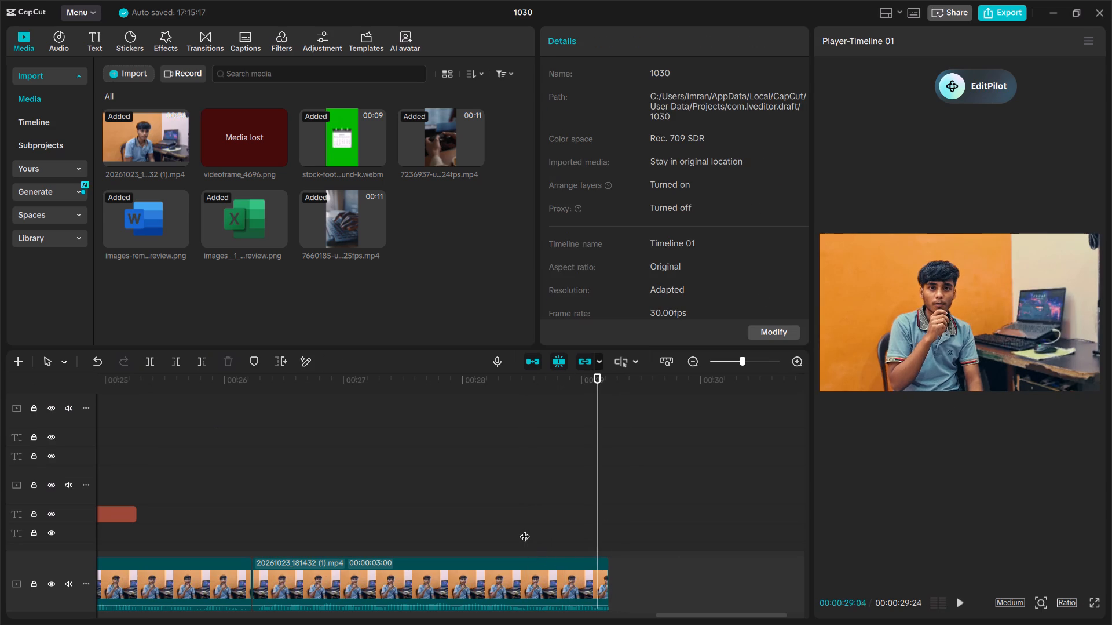
{"action": "key", "text": "space"}
{"action": "key", "text": "space"}
{"action": "left_click_drag", "start_coordinate": [628, 494], "coordinate": [535, 509]}
{"action": "left_click_drag", "start_coordinate": [803, 471], "coordinate": [806, 526]}
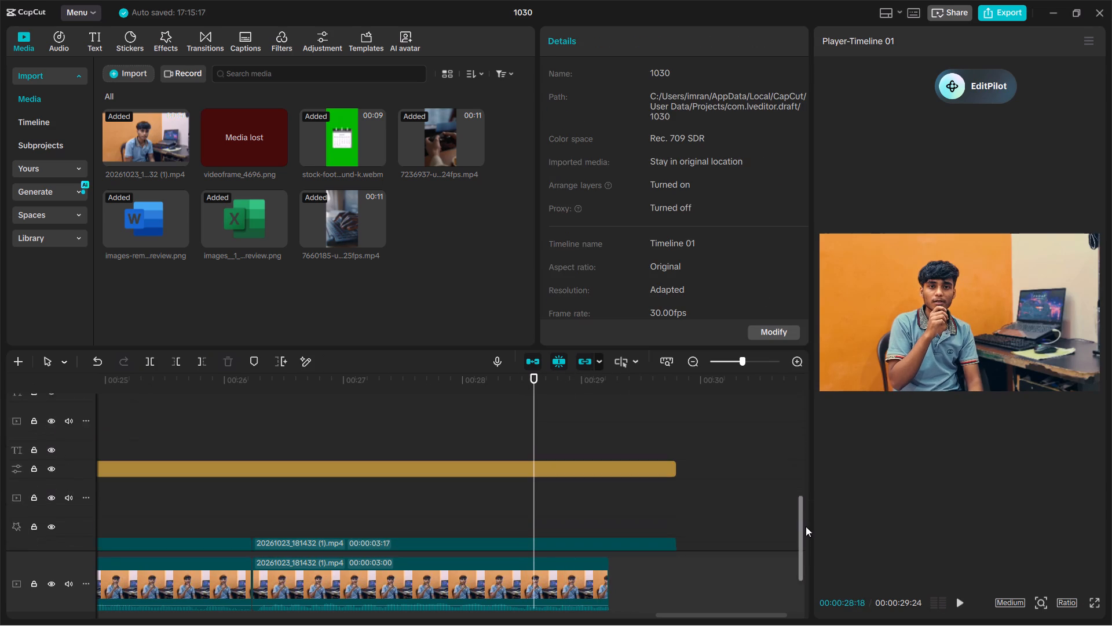
{"action": "left_click_drag", "start_coordinate": [806, 526], "coordinate": [806, 562]}
{"action": "key", "text": "space"}
{"action": "key", "text": "space"}
{"action": "key", "text": "space"}
{"action": "key", "text": "space"}
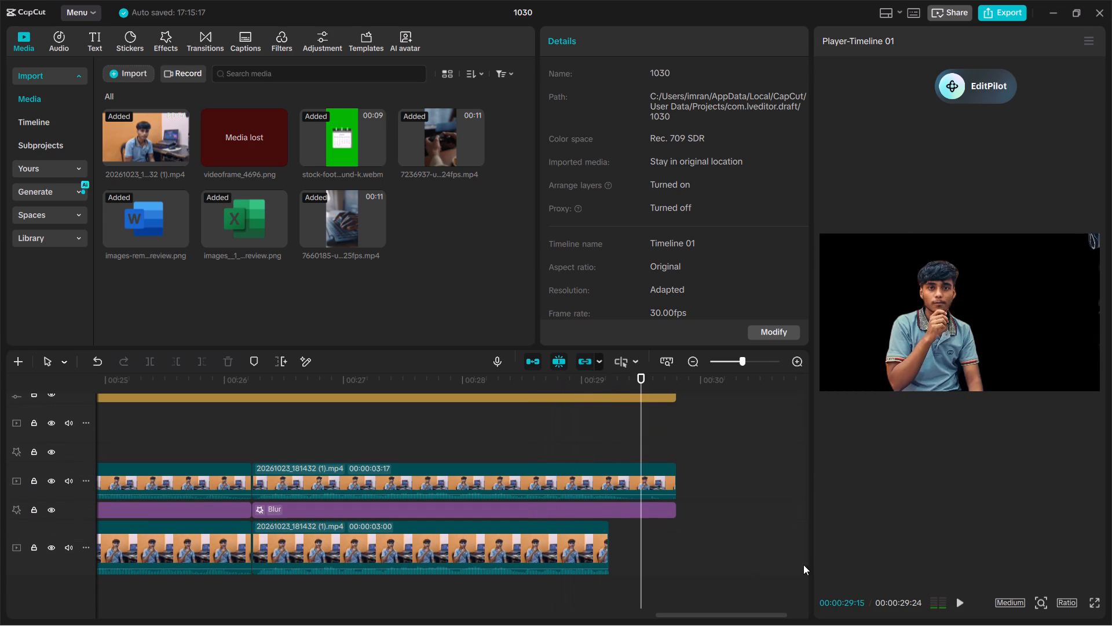
{"action": "key", "text": "space"}
{"action": "key", "text": "space"}
{"action": "left_click_drag", "start_coordinate": [674, 446], "coordinate": [553, 483]}
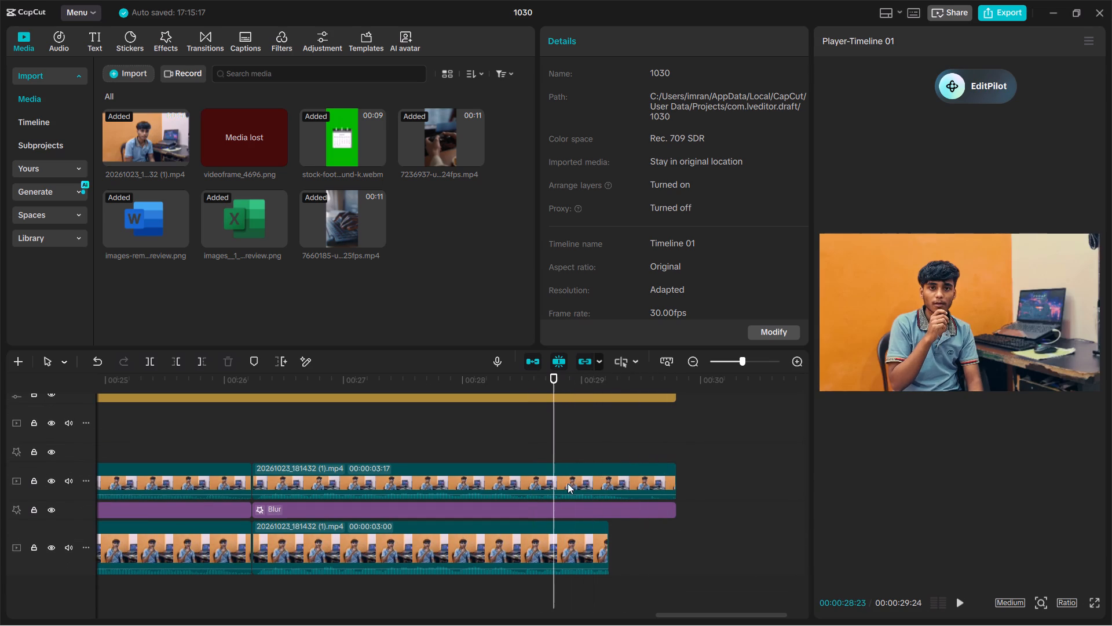
Shorten the final overlay clip to 3:00 and trim the last Blur effect so both end with the main clip.
{"action": "left_click", "coordinate": [664, 484]}
{"action": "left_click_drag", "start_coordinate": [676, 479], "coordinate": [611, 491]}
{"action": "left_click", "coordinate": [646, 509]}
{"action": "left_click_drag", "start_coordinate": [676, 507], "coordinate": [613, 516]}
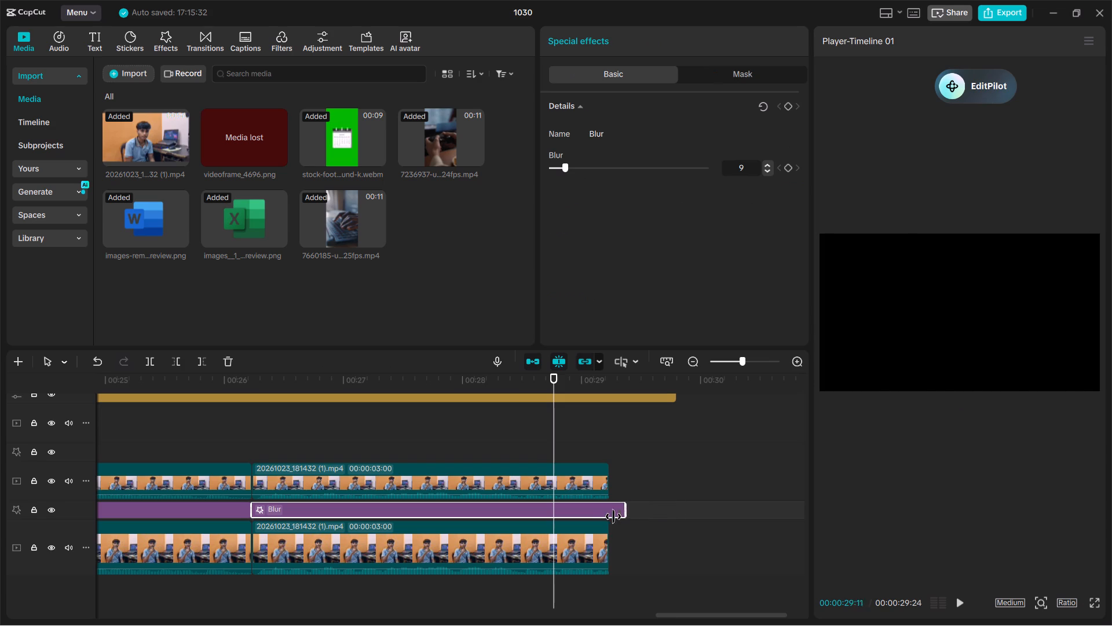
{"action": "left_click_drag", "start_coordinate": [613, 516], "coordinate": [611, 516]}
Trim the end of the last adjustment layer so it stops with the main clip.
{"action": "left_click", "coordinate": [653, 403]}
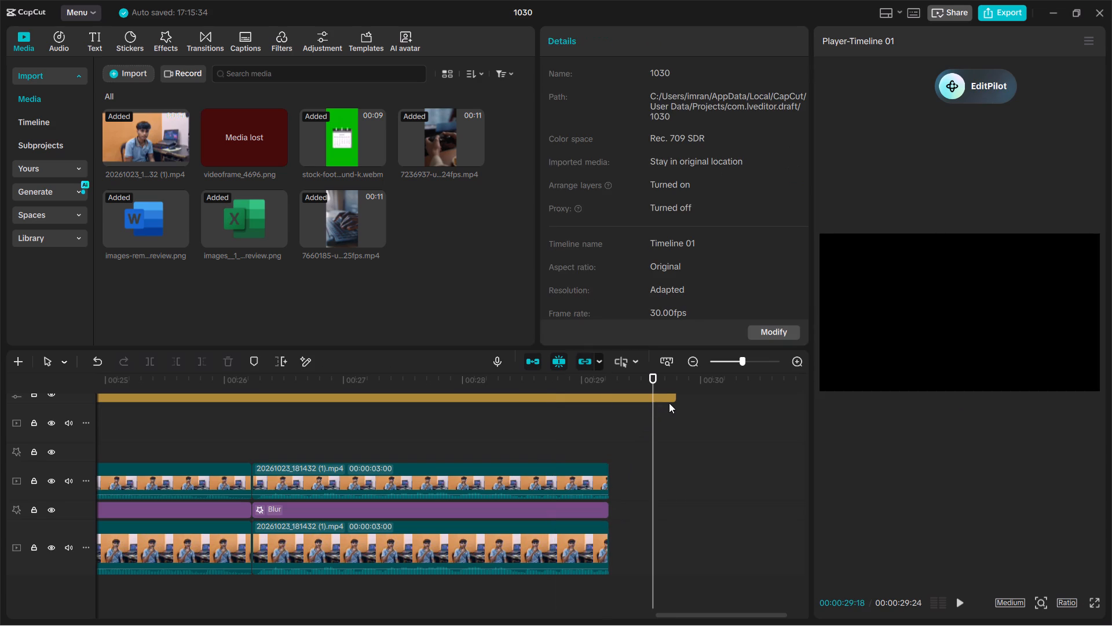
{"action": "left_click", "coordinate": [667, 395]}
{"action": "left_click_drag", "start_coordinate": [676, 399], "coordinate": [613, 415]}
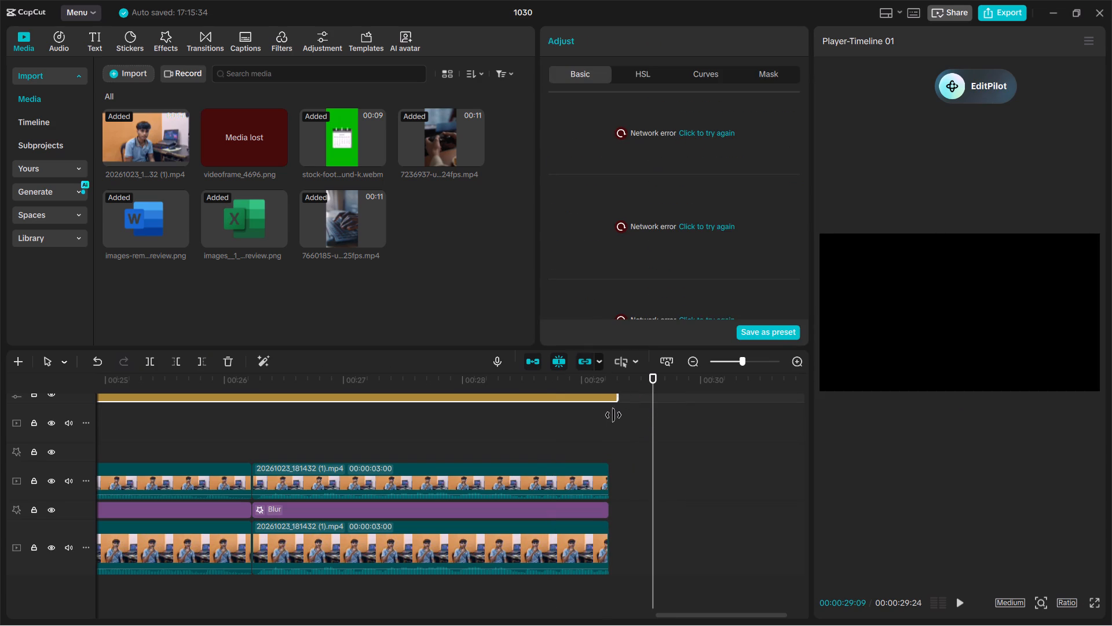
{"action": "left_click_drag", "start_coordinate": [613, 415], "coordinate": [611, 415]}
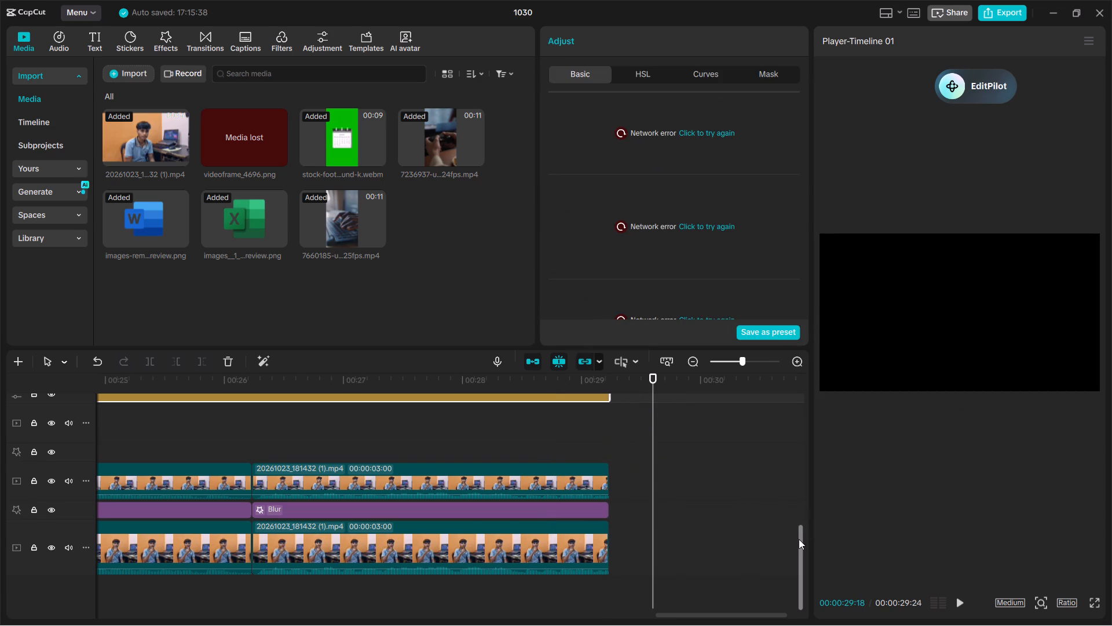
Return the playhead to the project start and switch the system sound output to Speakers (Realtek(R) Audio).
{"action": "left_click_drag", "start_coordinate": [799, 539], "coordinate": [778, 456]}
{"action": "left_click_drag", "start_coordinate": [654, 478], "coordinate": [0, 478]}
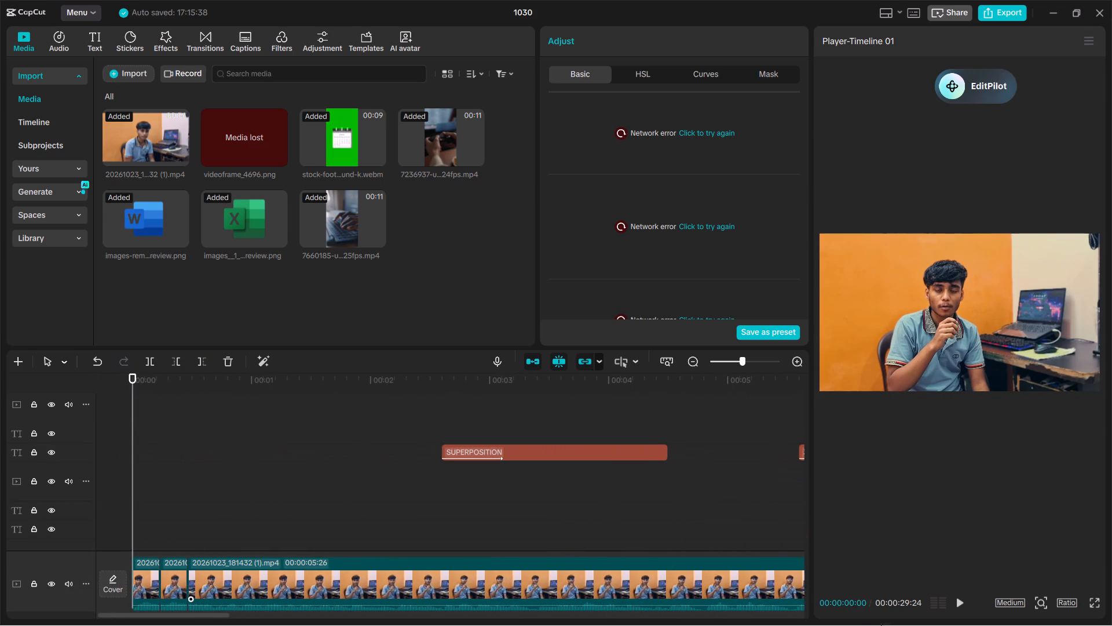
{"action": "left_click", "coordinate": [998, 605]}
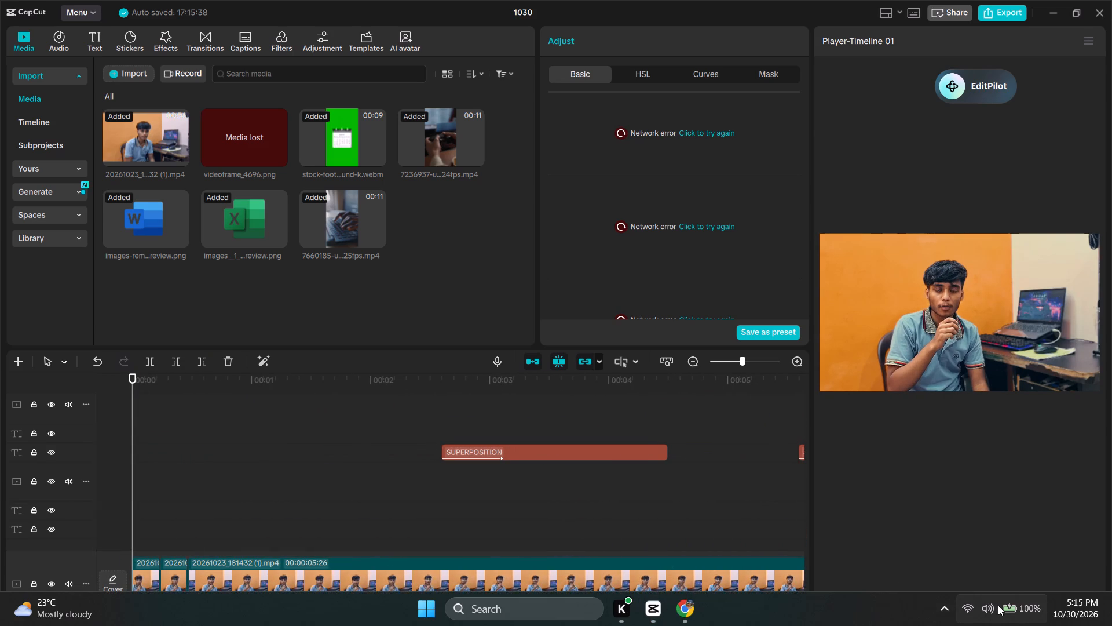
{"action": "left_click", "coordinate": [993, 625]}
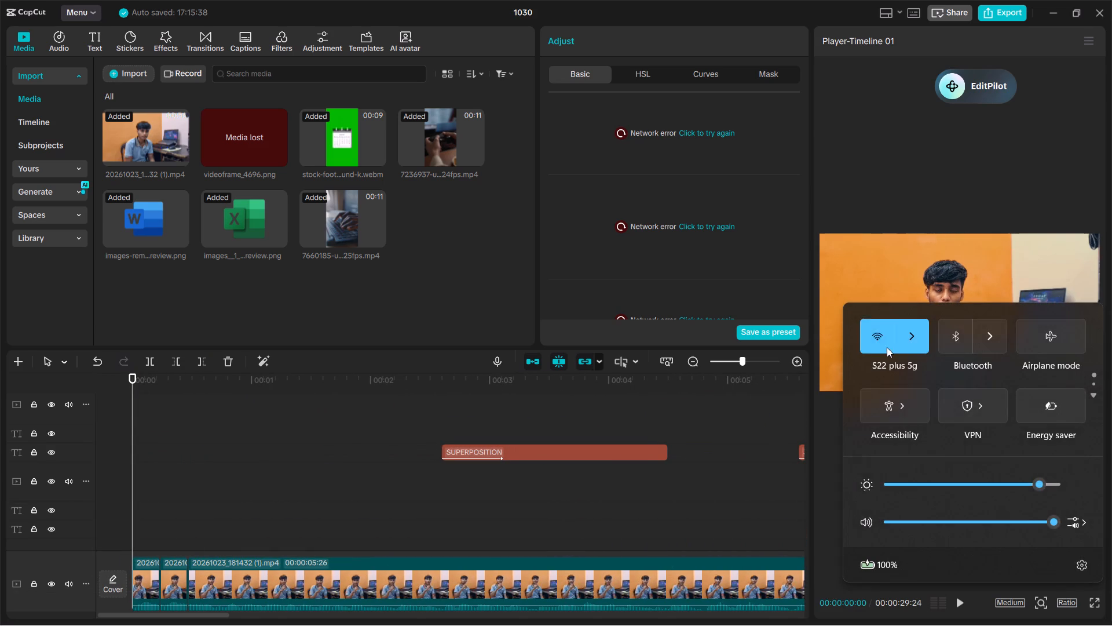
{"action": "left_click", "coordinate": [1079, 517]}
{"action": "left_click", "coordinate": [915, 438]}
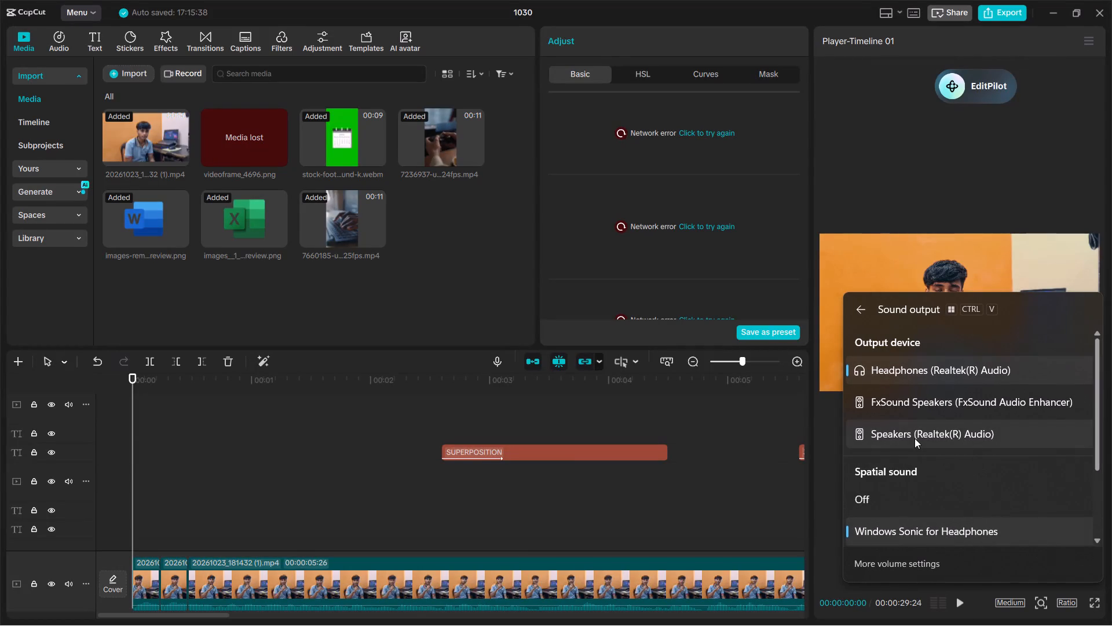
Play the whole project through to its end, inspect the ends of the lower tracks, and return to the start.
{"action": "left_click", "coordinate": [122, 418]}
{"action": "key", "text": "space"}
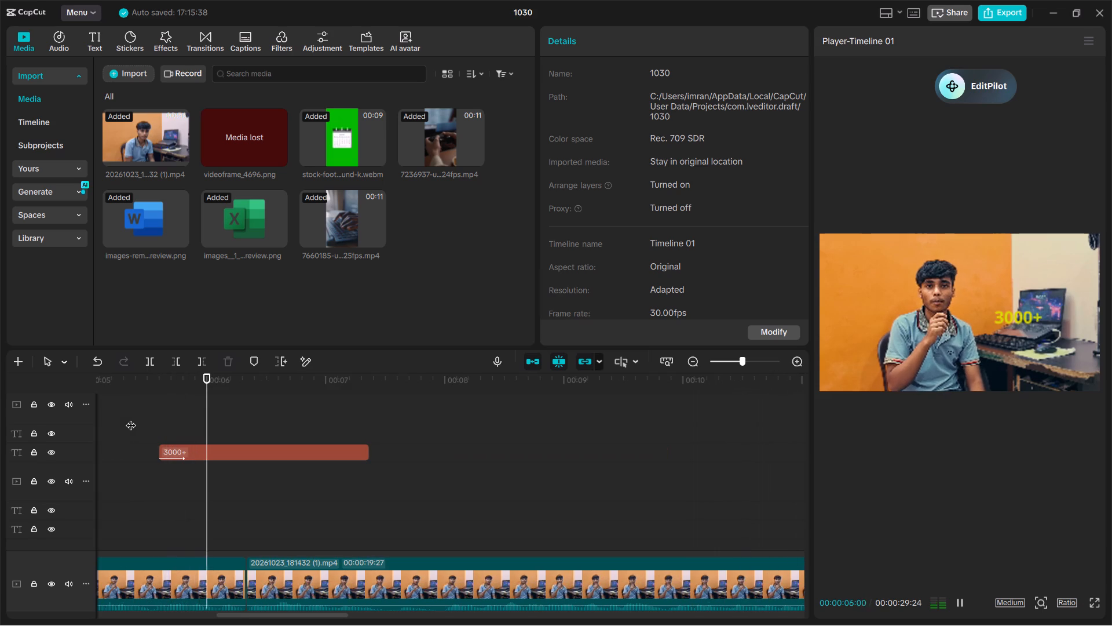
{"action": "key", "text": "space"}
{"action": "key", "text": "space"}
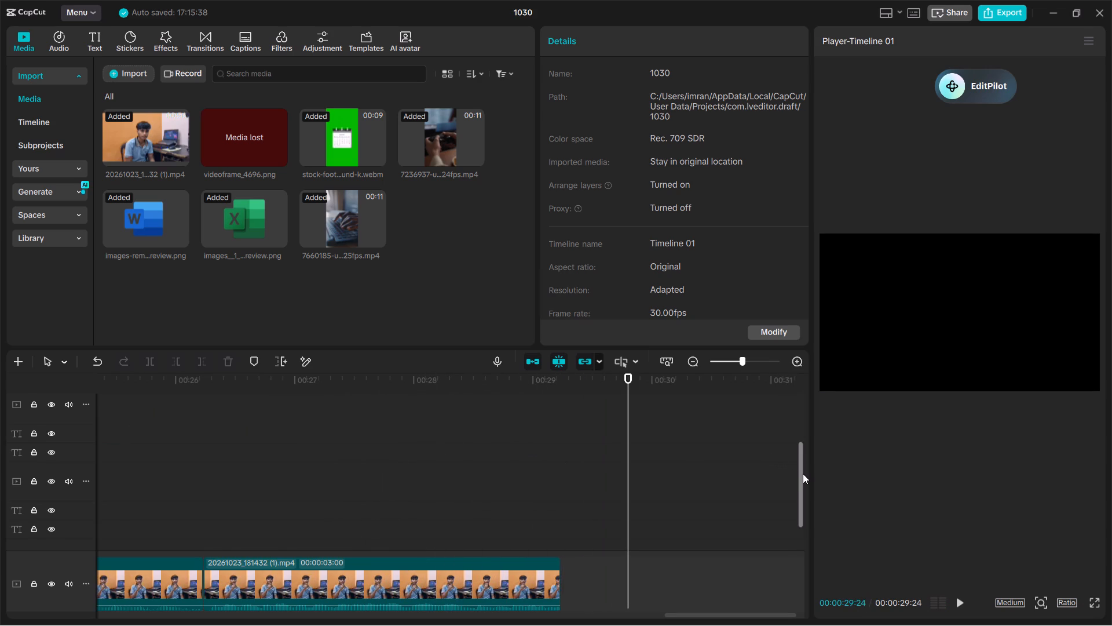
{"action": "left_click_drag", "start_coordinate": [803, 474], "coordinate": [800, 570]}
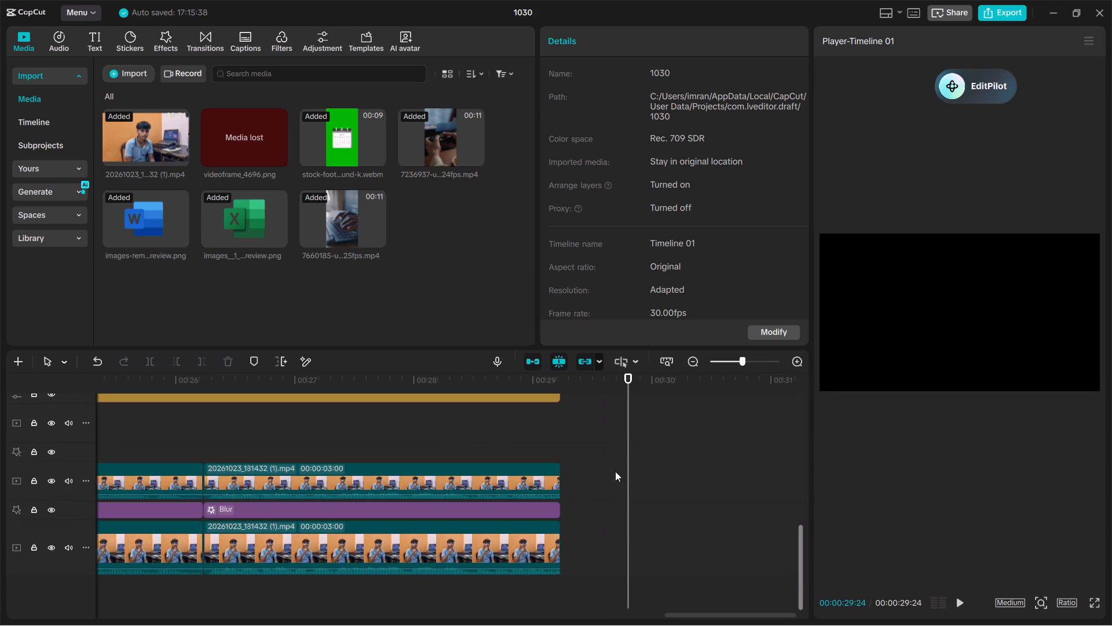
{"action": "left_click_drag", "start_coordinate": [625, 471], "coordinate": [0, 489]}
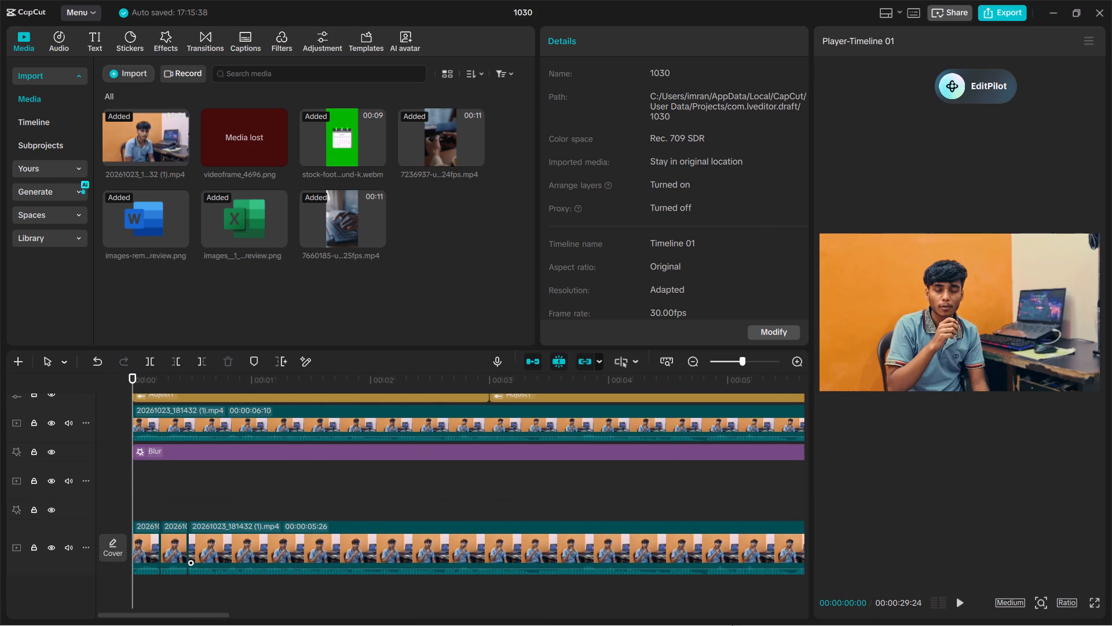